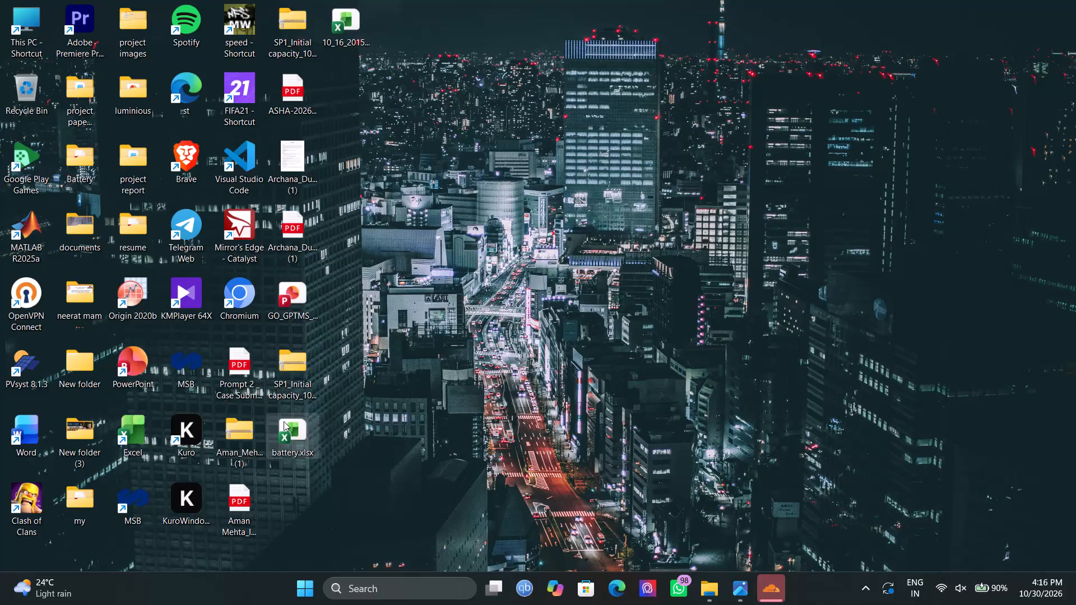
Open the battery.xlsx workbook from the desktop.
click(284, 421)
double_click(284, 421)
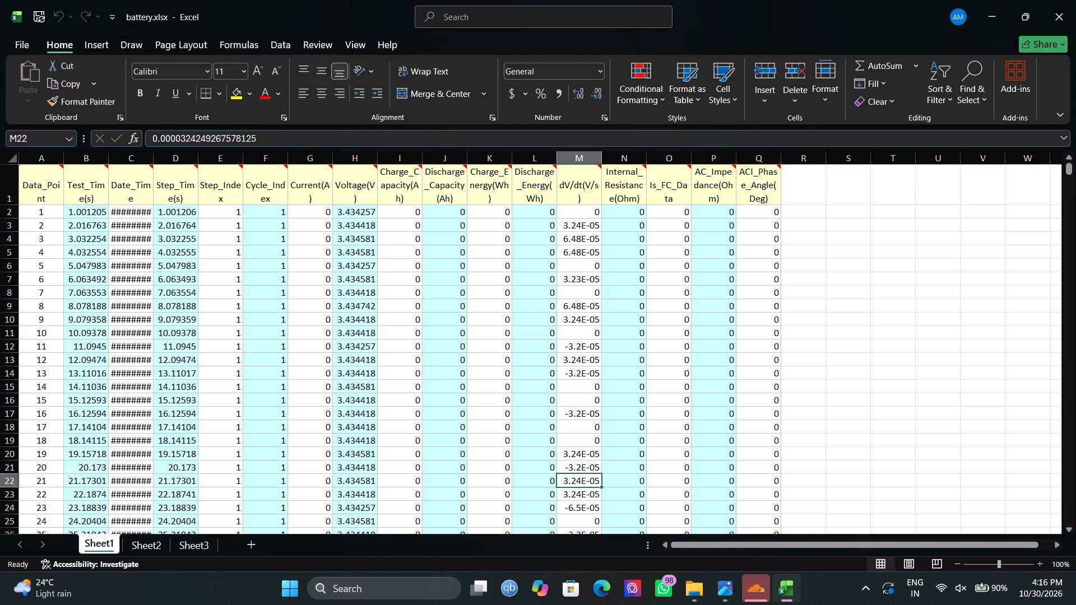
Set battery.xlsx aside and open the 10_16_2015_Initial_capacity_SP20-1_analysis workbook from the desktop.
click(976, 1)
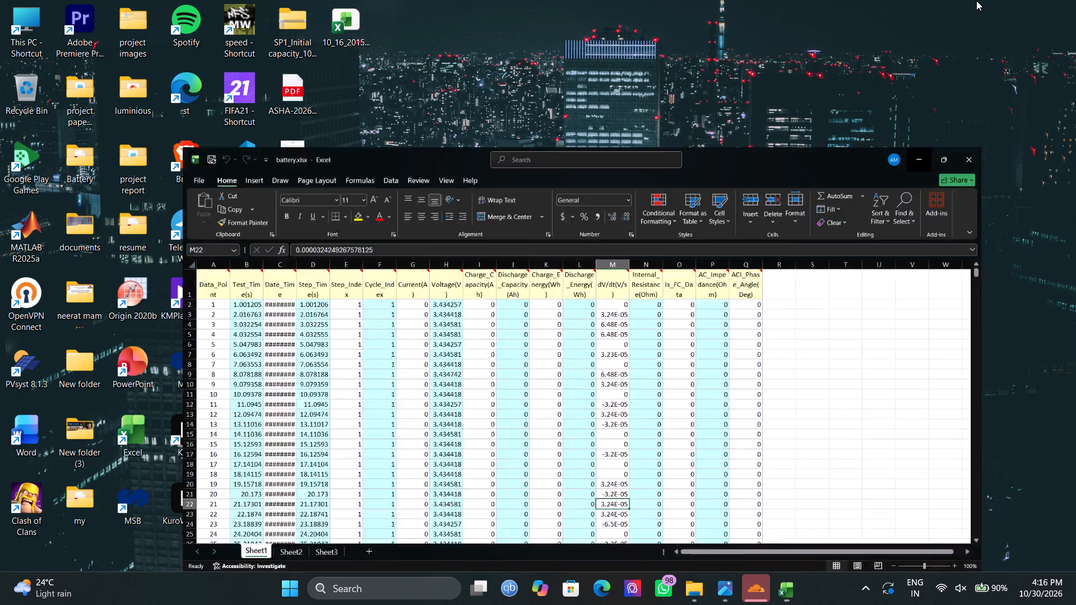
triple_click(359, 47)
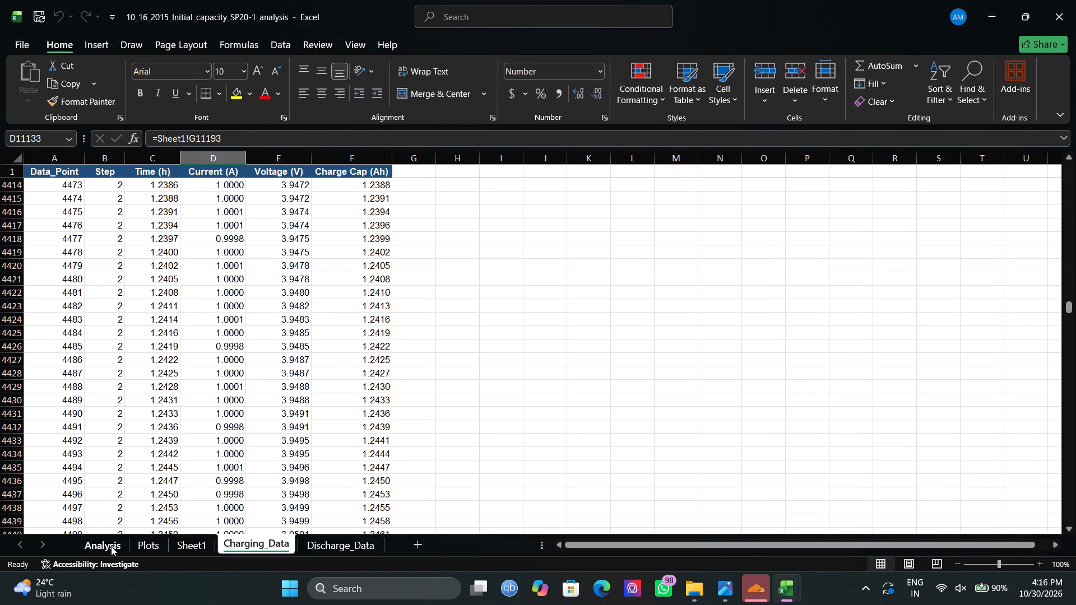
Examine the charge and discharge curves on the Plots sheet, plus the Charging_Data and Discharge_Data sheets.
click(158, 546)
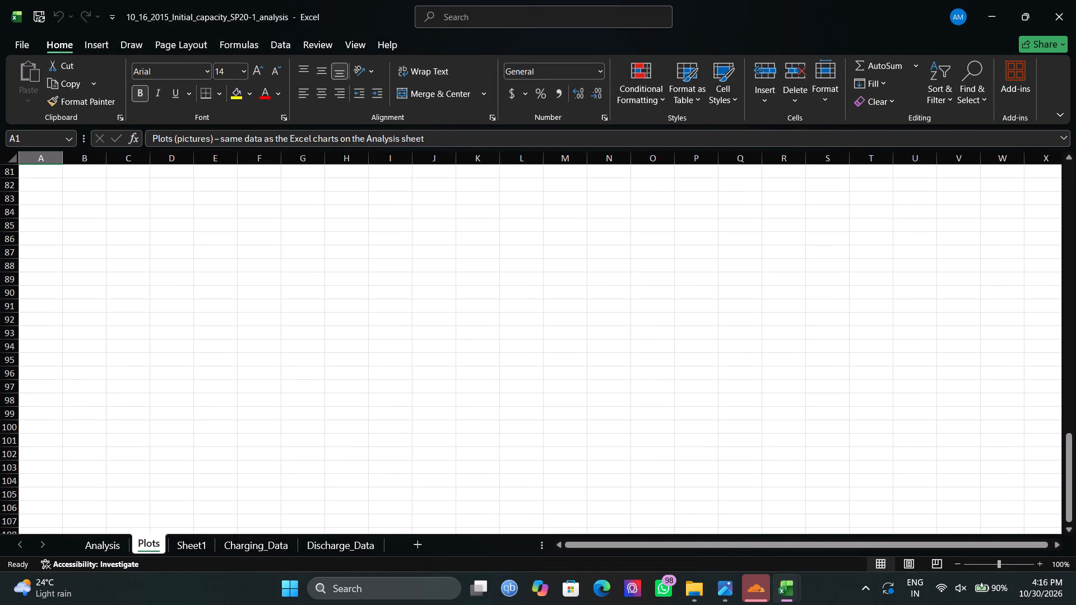
scroll(180, 514, down, 2)
scroll(180, 514, up, 9)
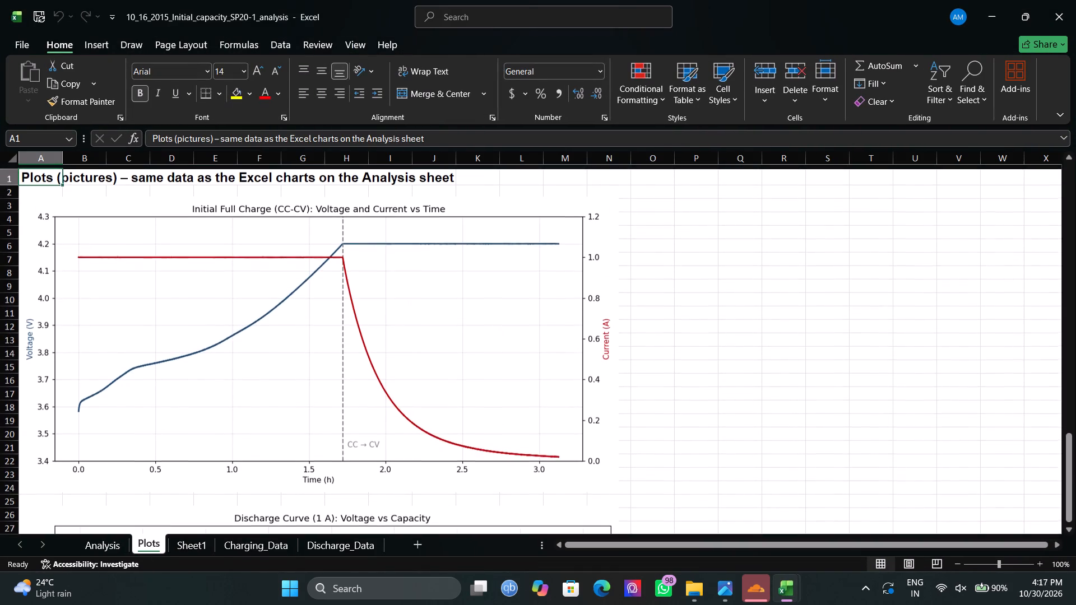
scroll(180, 514, up, 1)
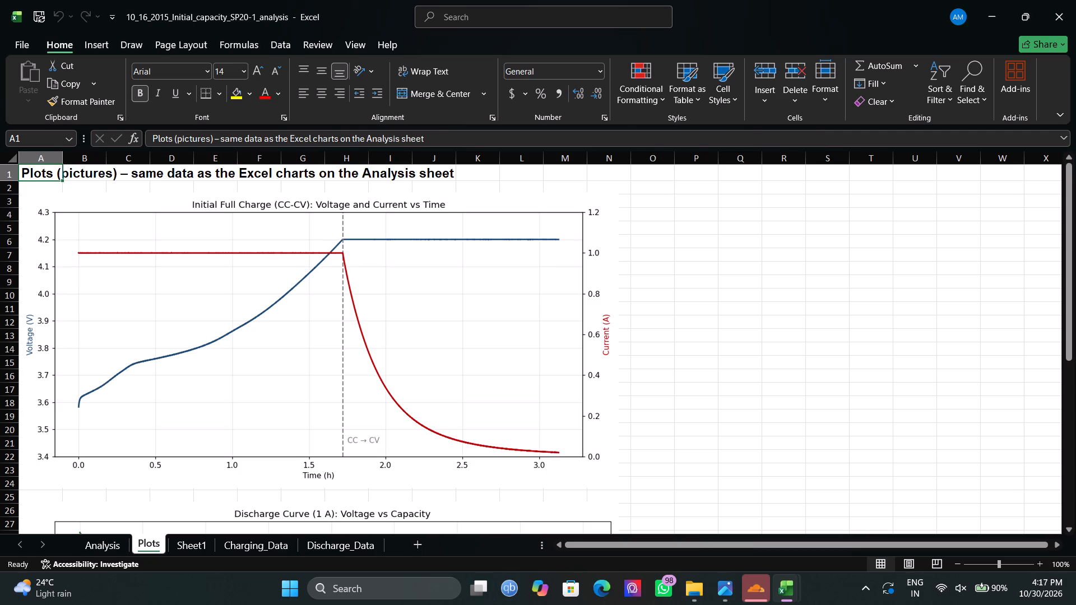
scroll(388, 477, down, 2)
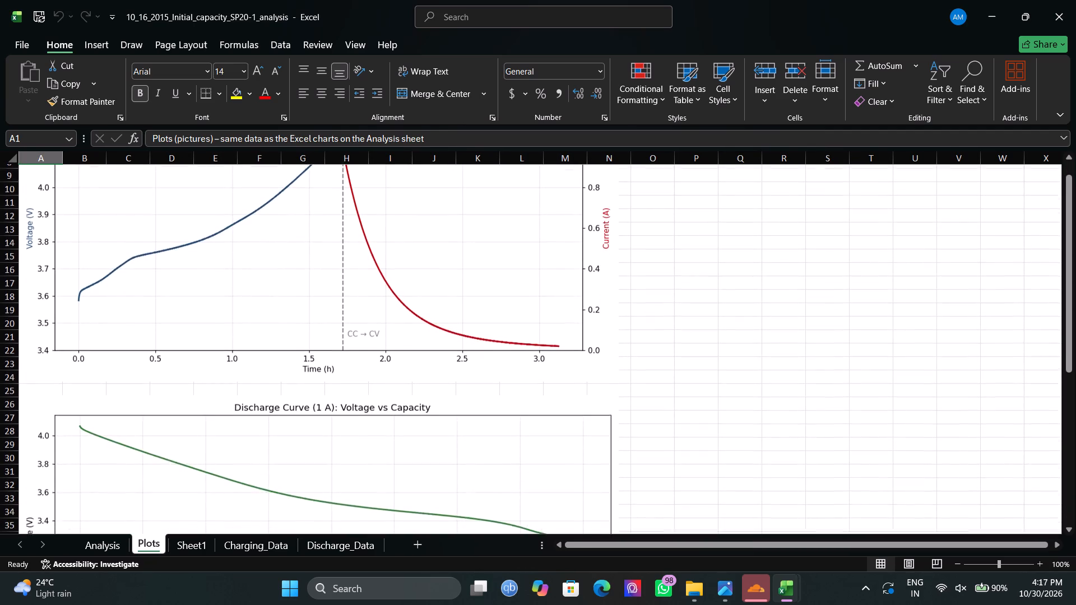
scroll(388, 477, down, 1)
click(256, 542)
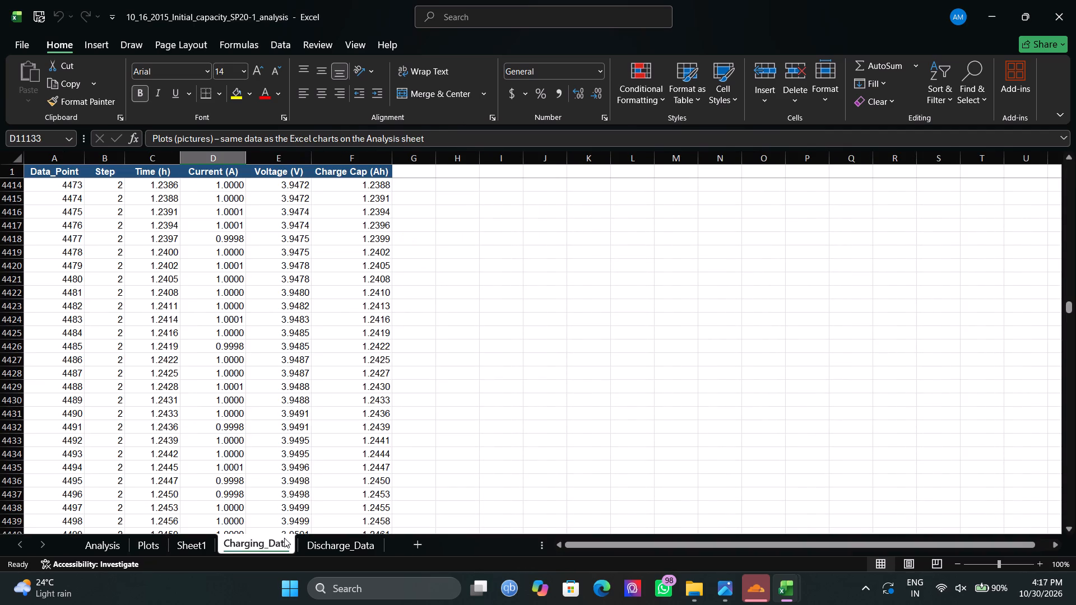
click(336, 542)
click(261, 534)
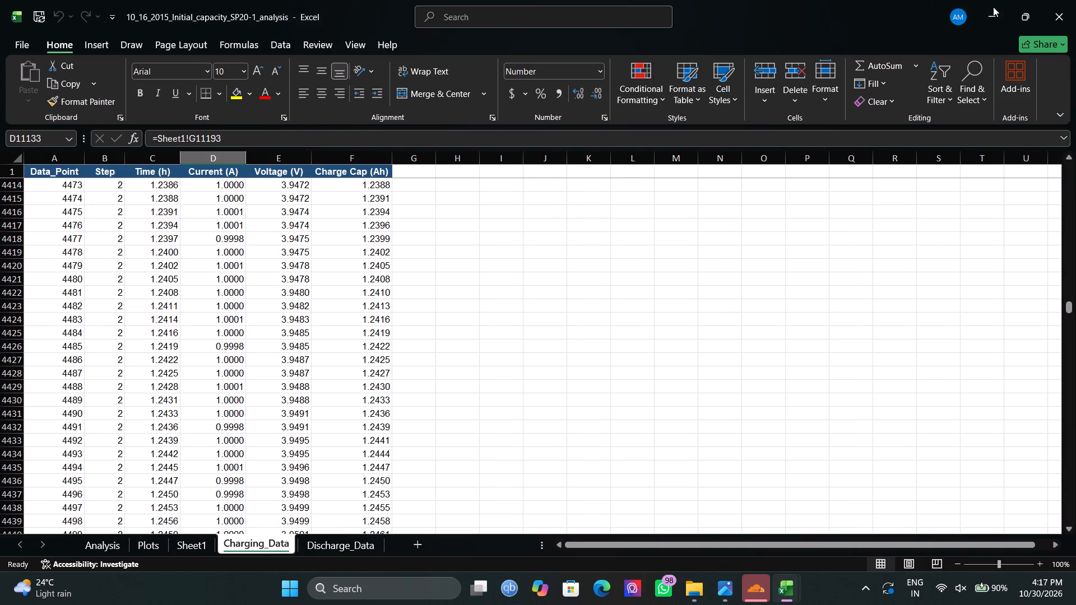
Check the battery.xlsx workbook, then review the charge and discharge plots on the analysis workbook's Plots sheet again.
click(993, 7)
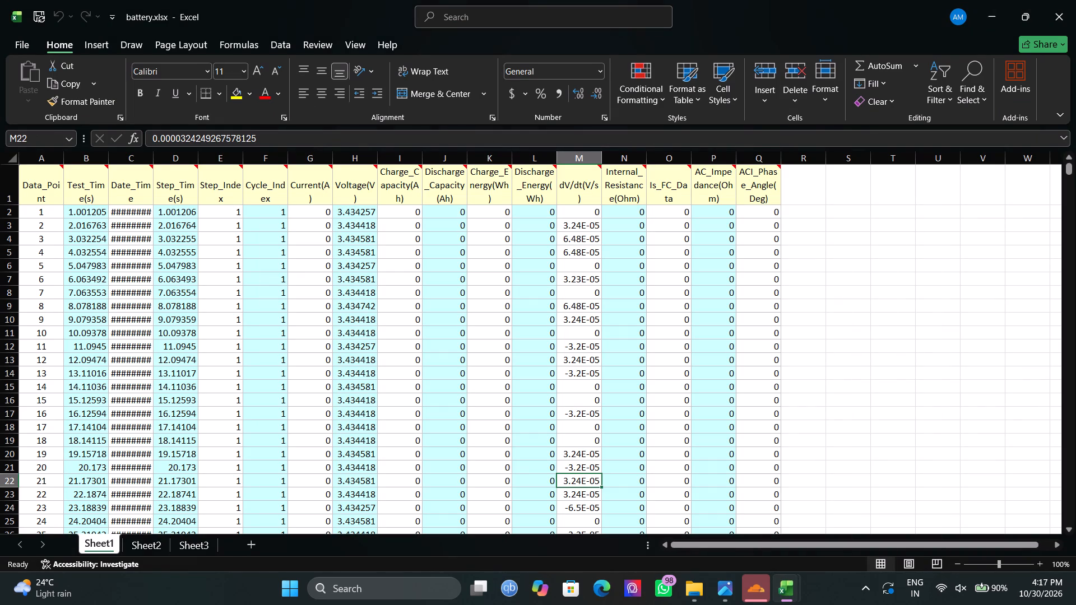
click(787, 589)
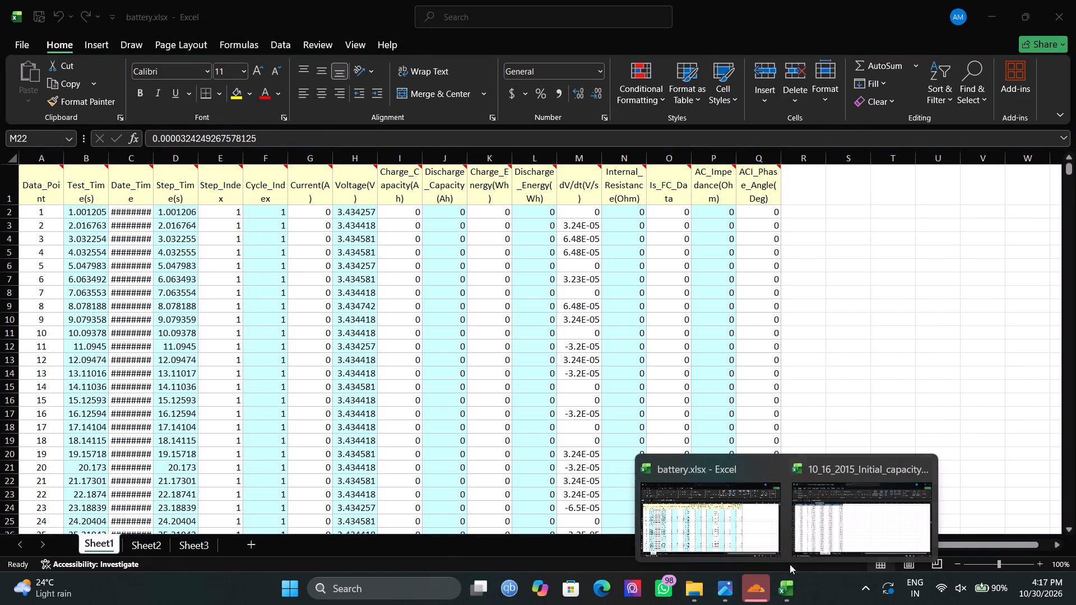
click(742, 532)
click(778, 598)
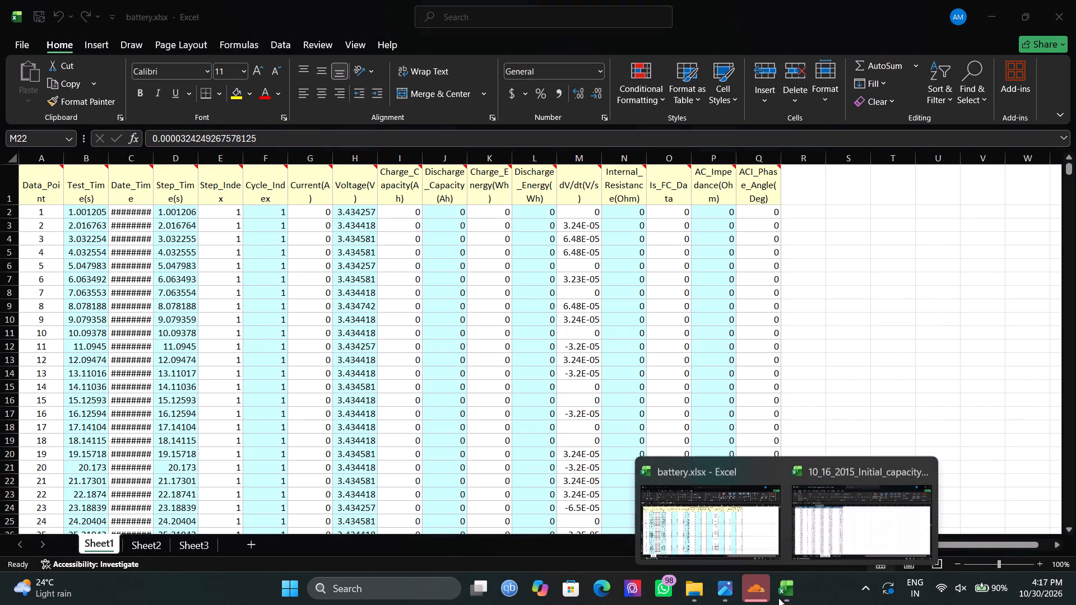
click(868, 522)
click(155, 543)
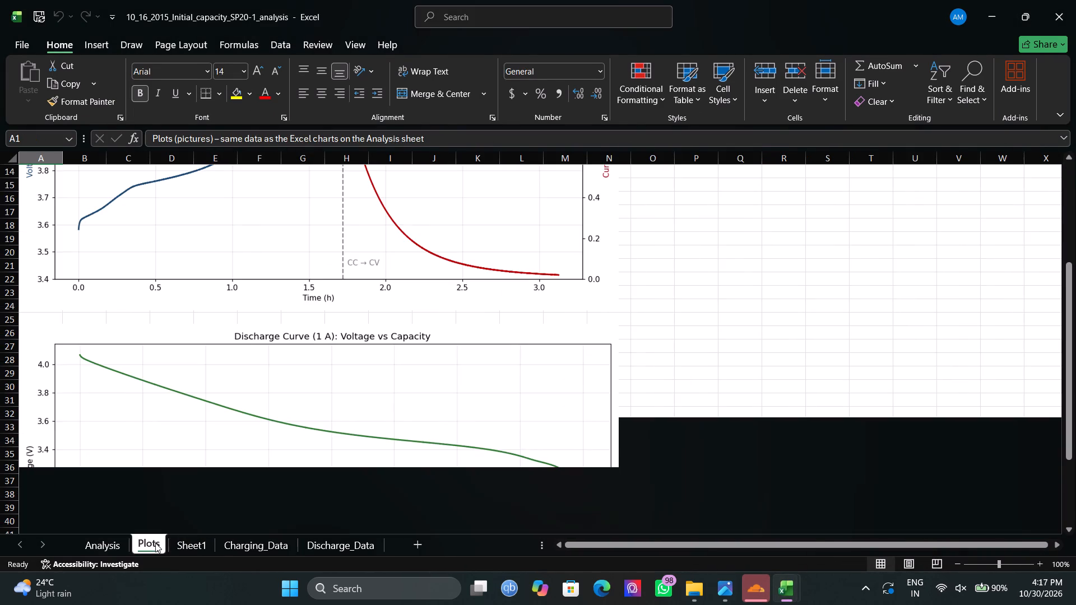
scroll(295, 419, up, 3)
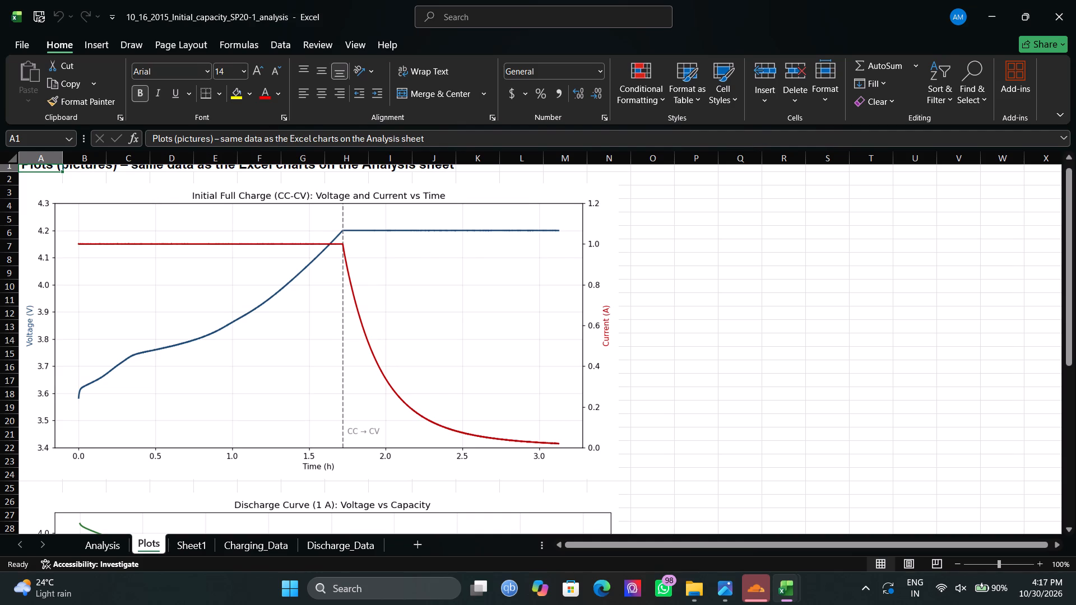
scroll(295, 419, up, 1)
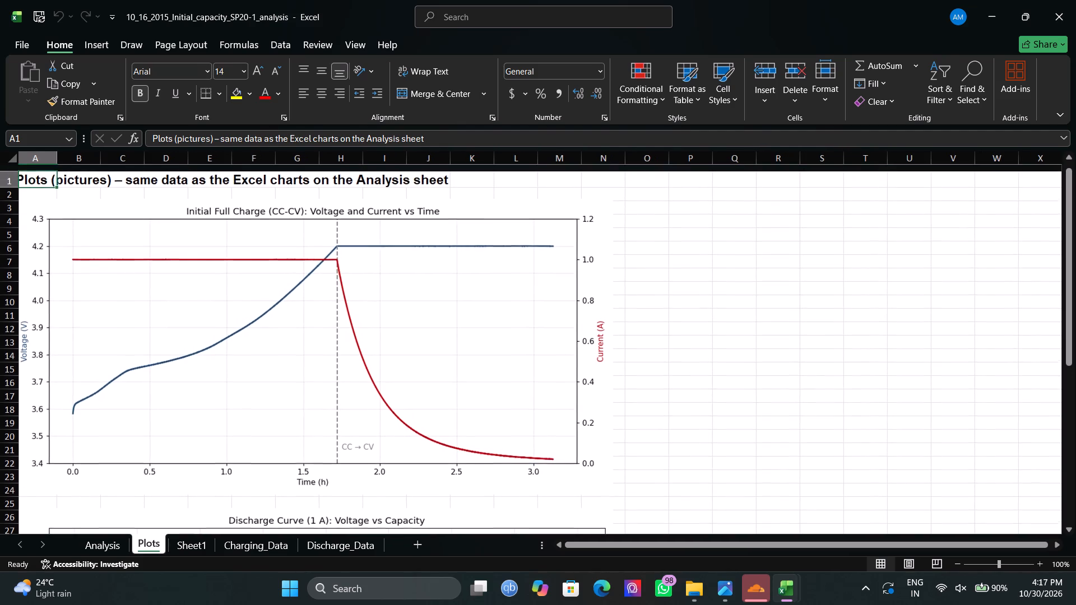
scroll(295, 419, up, 1)
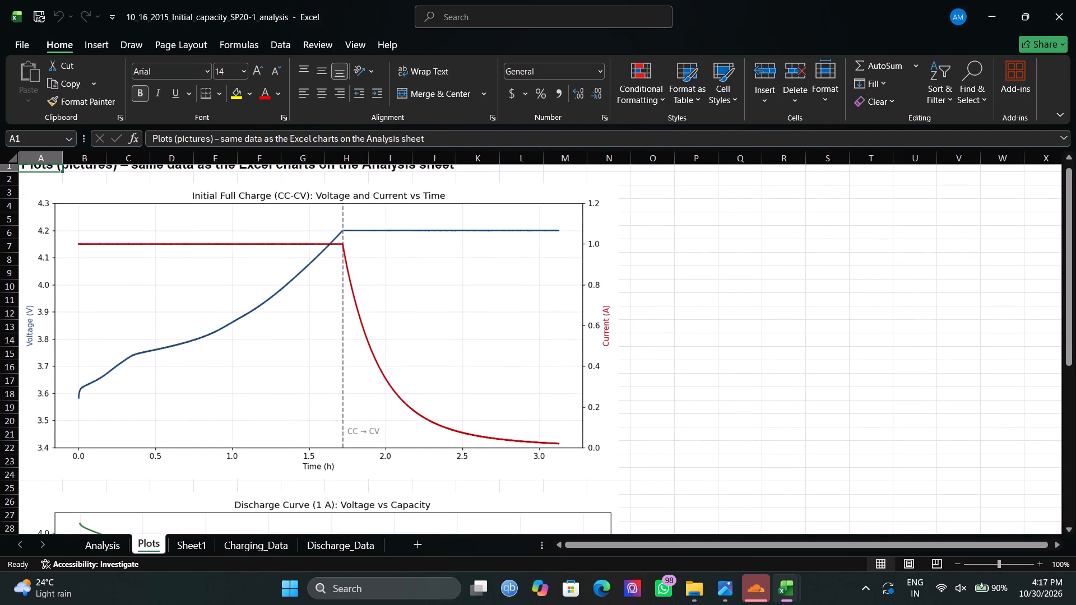
scroll(295, 419, down, 3)
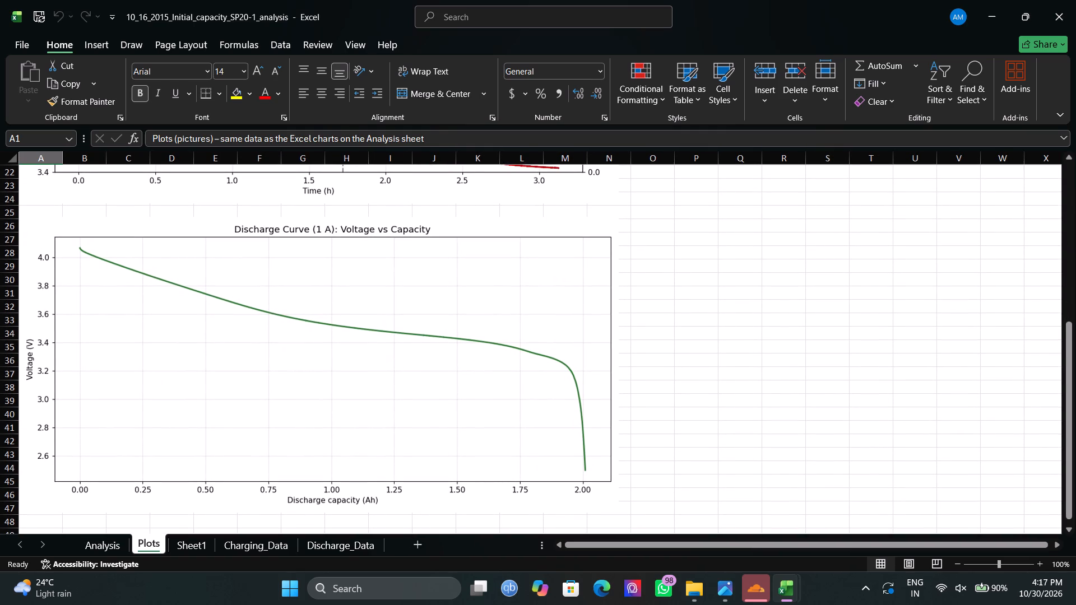
In the battery.xlsx workbook, chart the Voltage(V) and Test_Time(s) columns of Sheet1 together, starting from the line chart types.
click(785, 592)
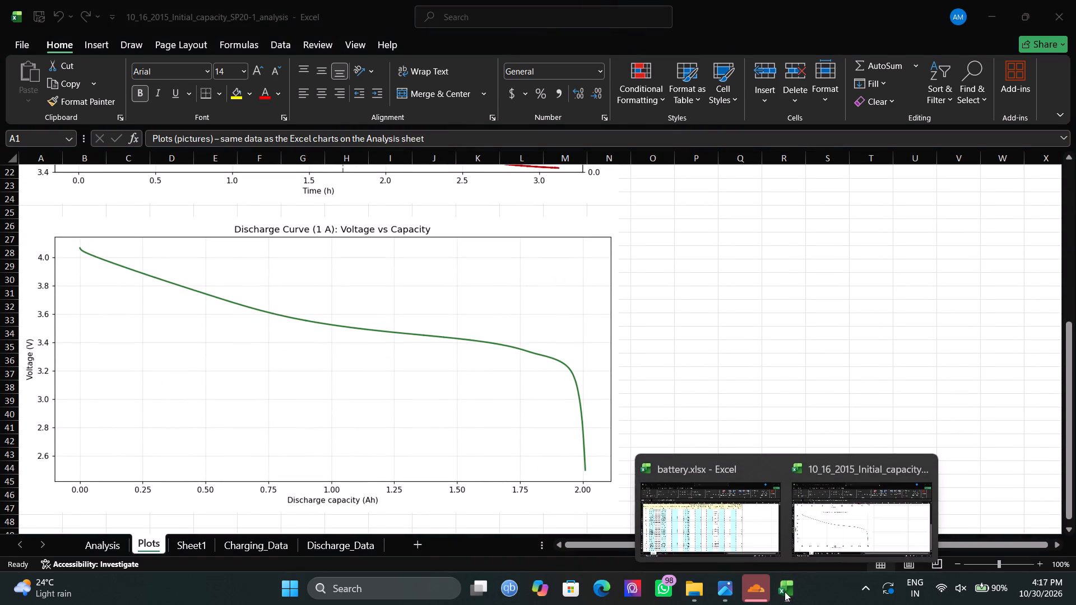
click(753, 539)
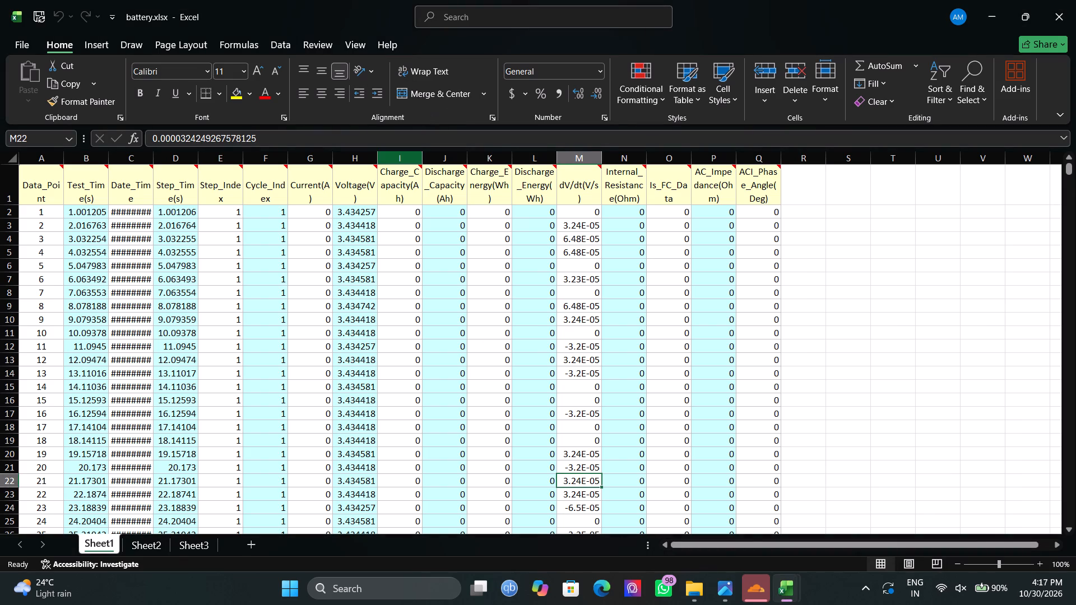
click(362, 152)
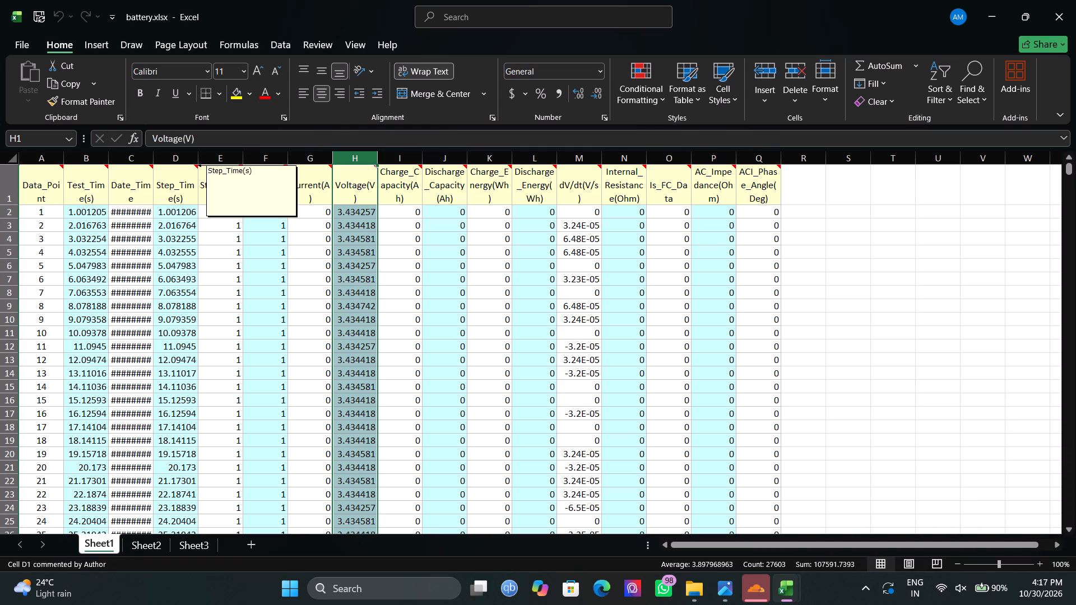
ctrl+click(87, 163)
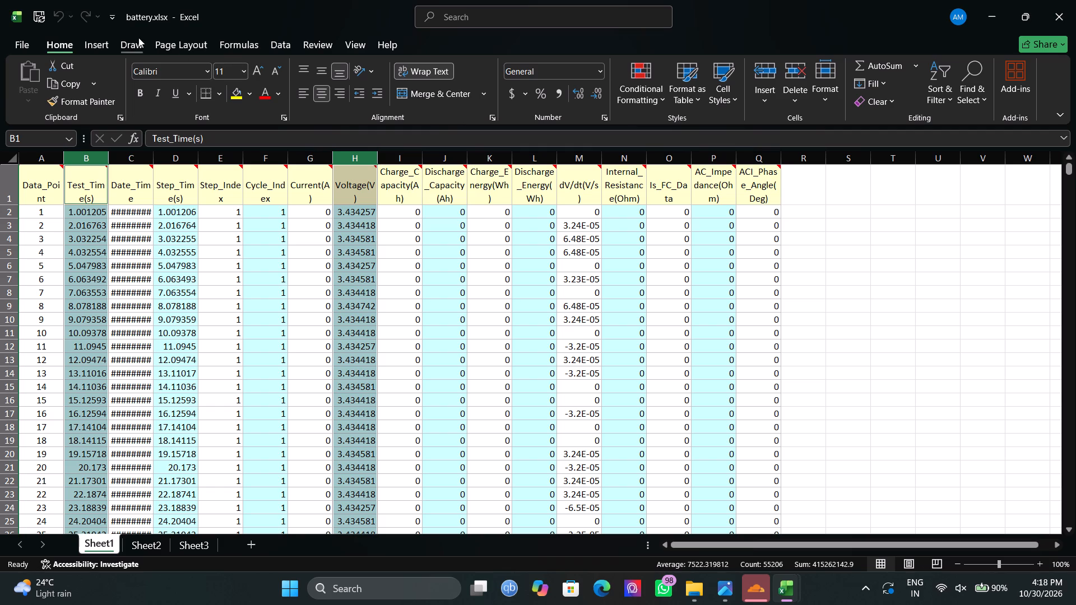
click(104, 41)
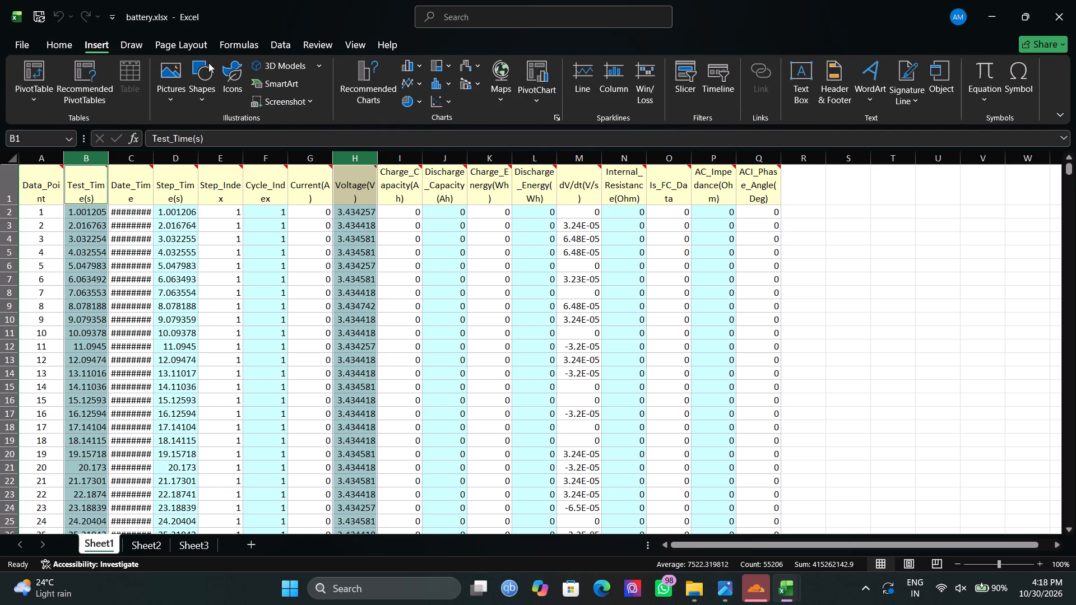
click(416, 79)
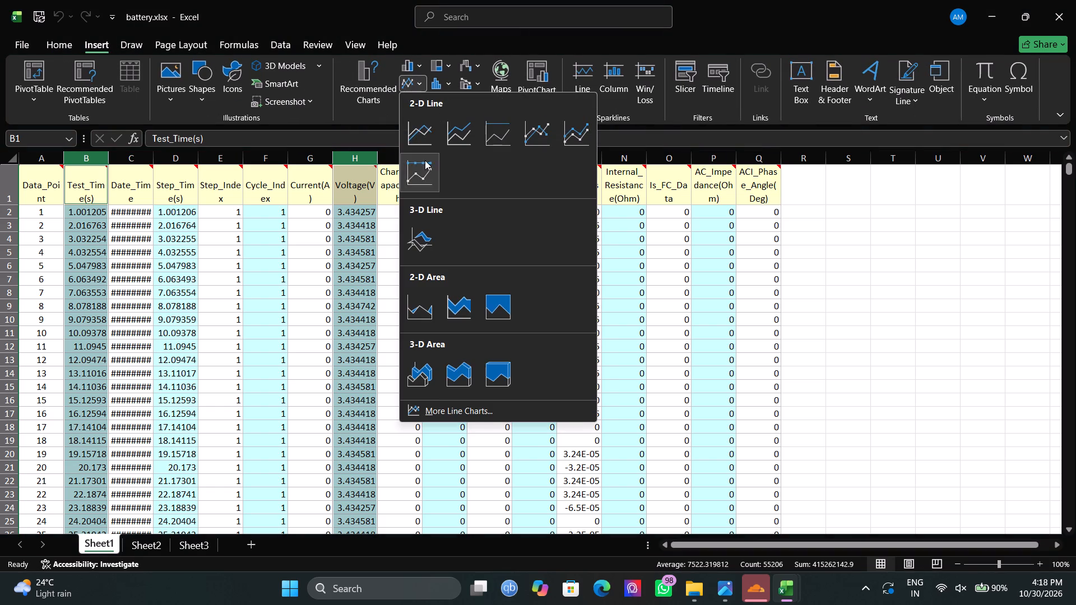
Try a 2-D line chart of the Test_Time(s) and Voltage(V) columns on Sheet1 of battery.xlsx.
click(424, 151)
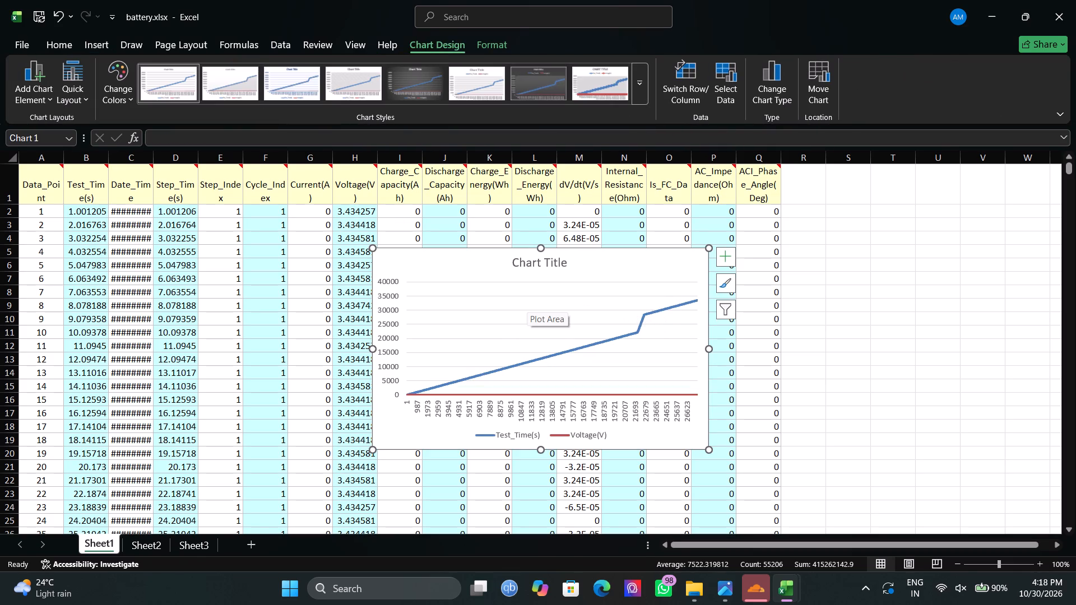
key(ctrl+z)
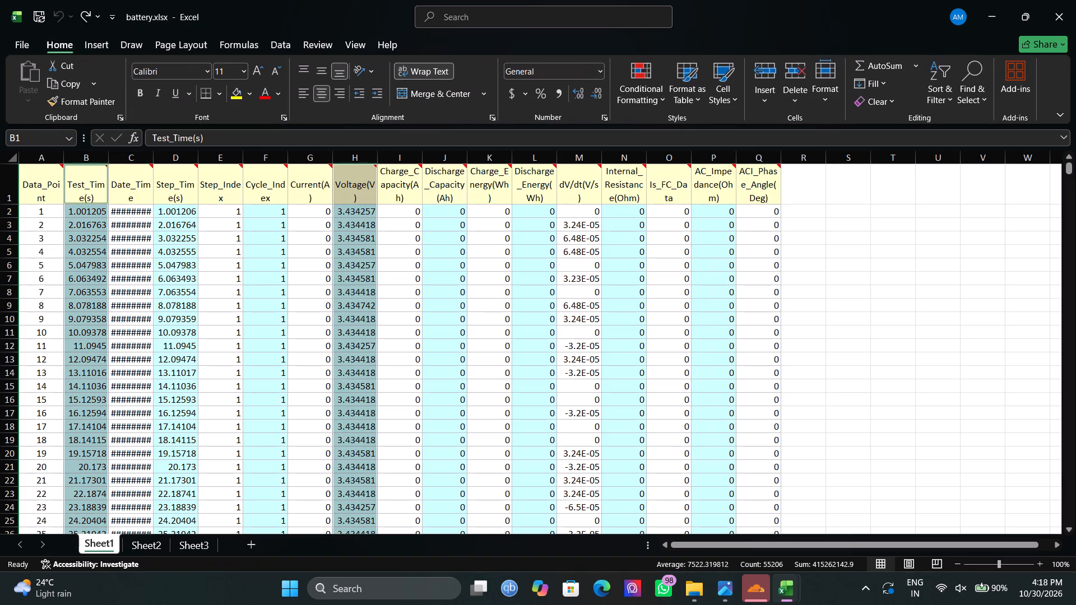
In the analysis workbook, examine the Discharge_Data columns from the header row and compare them with the discharge curve on Plots.
click(783, 582)
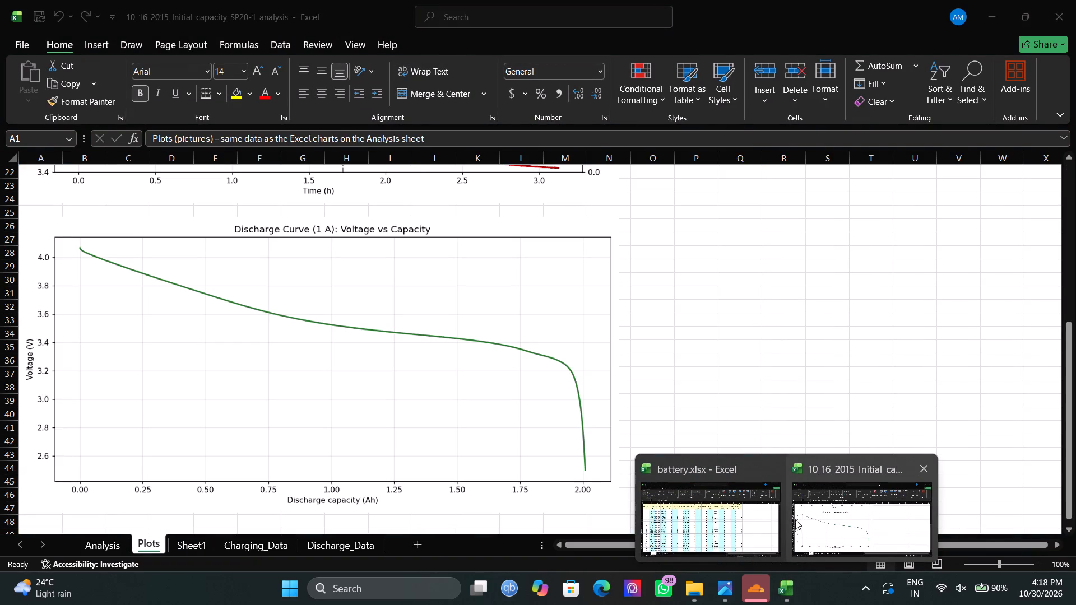
click(828, 495)
click(356, 542)
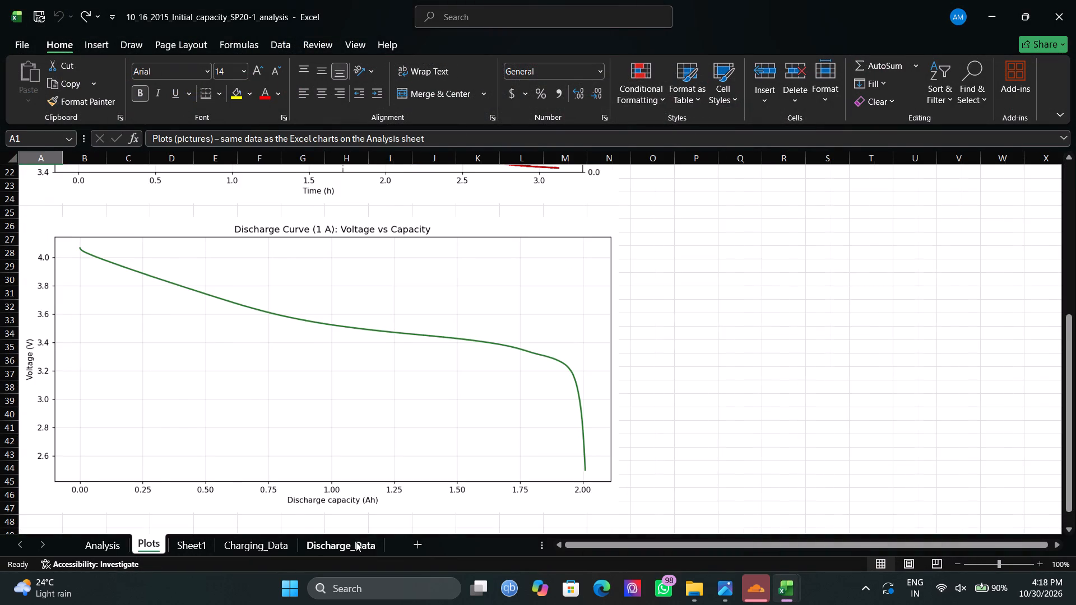
scroll(286, 289, up, 16)
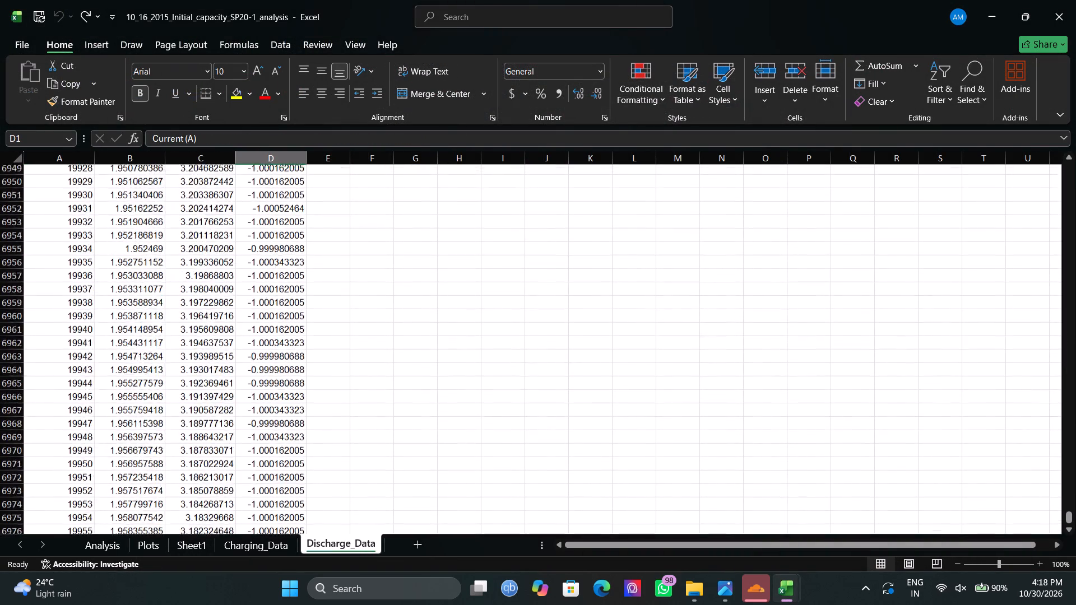
scroll(286, 289, up, 4)
drag(1068, 498, 1075, 281)
drag(1068, 274, 1074, 228)
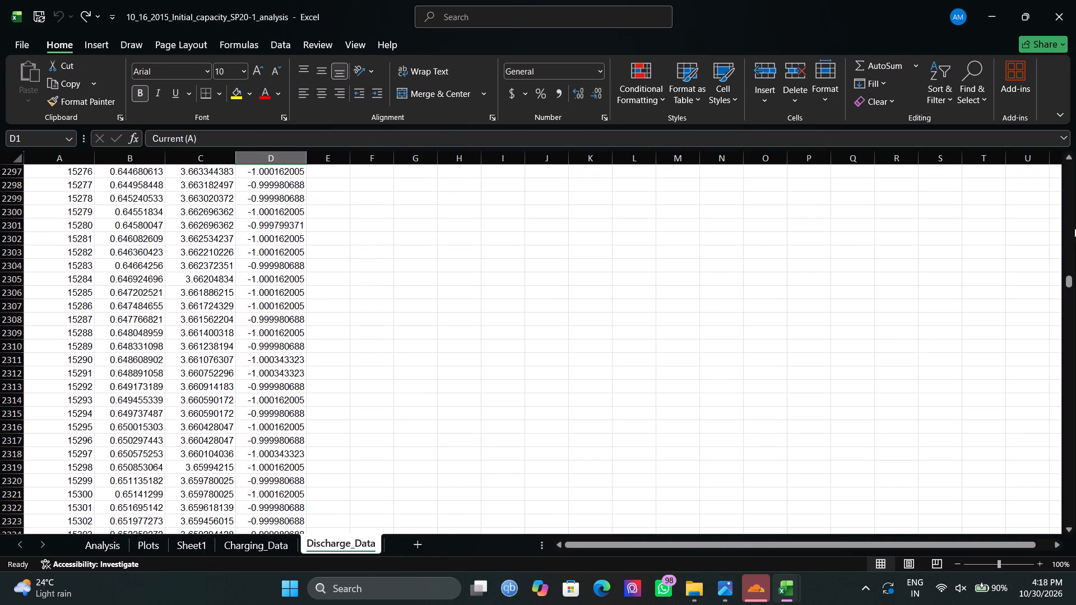
drag(1074, 228, 1075, 212)
drag(1071, 272, 1075, 192)
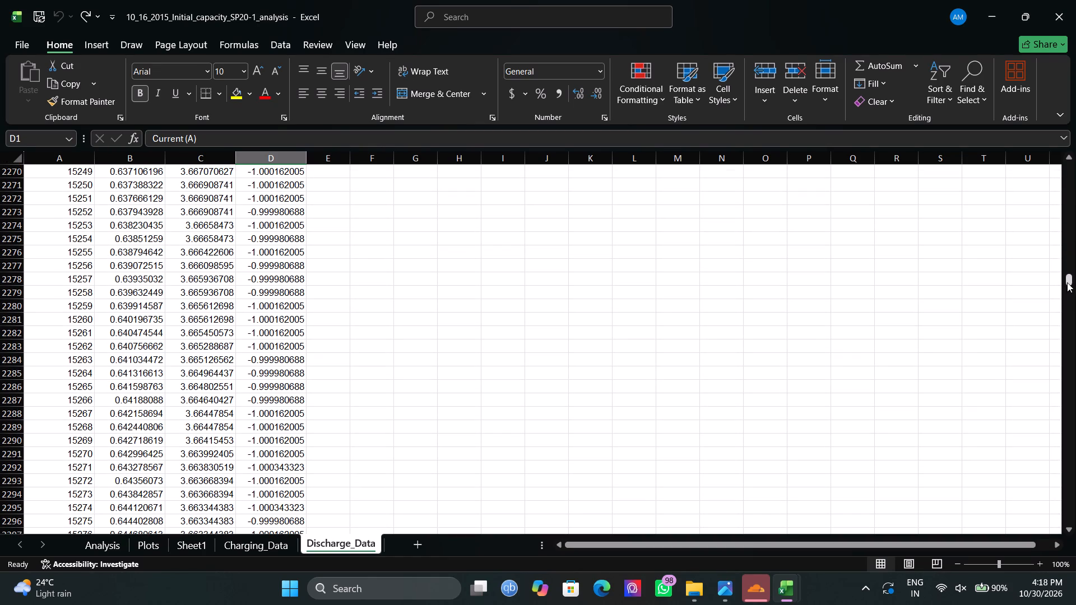
drag(1067, 282, 1075, 157)
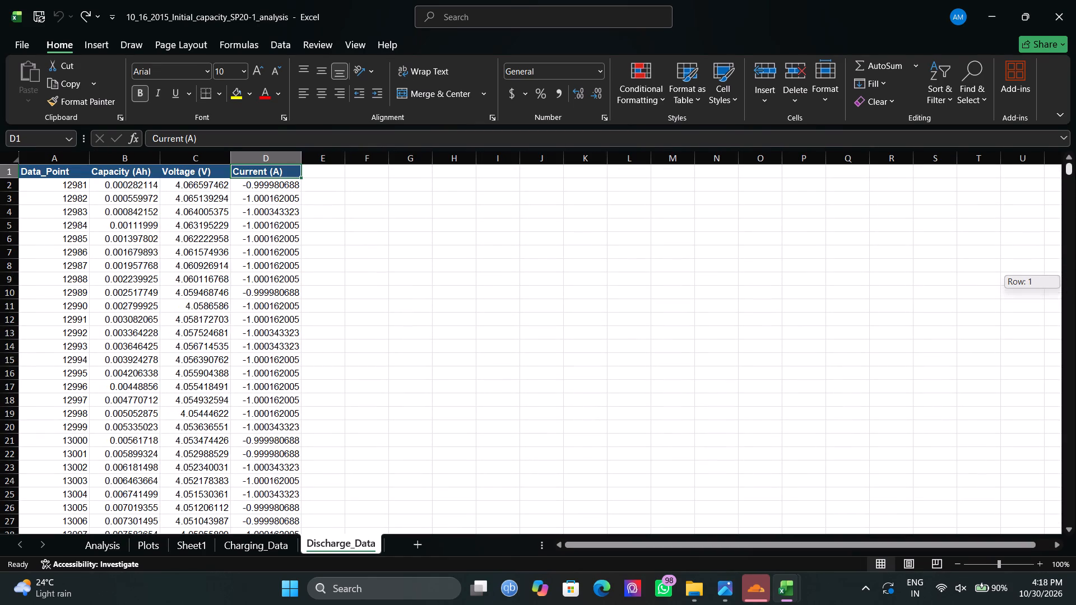
drag(1075, 157, 1075, 156)
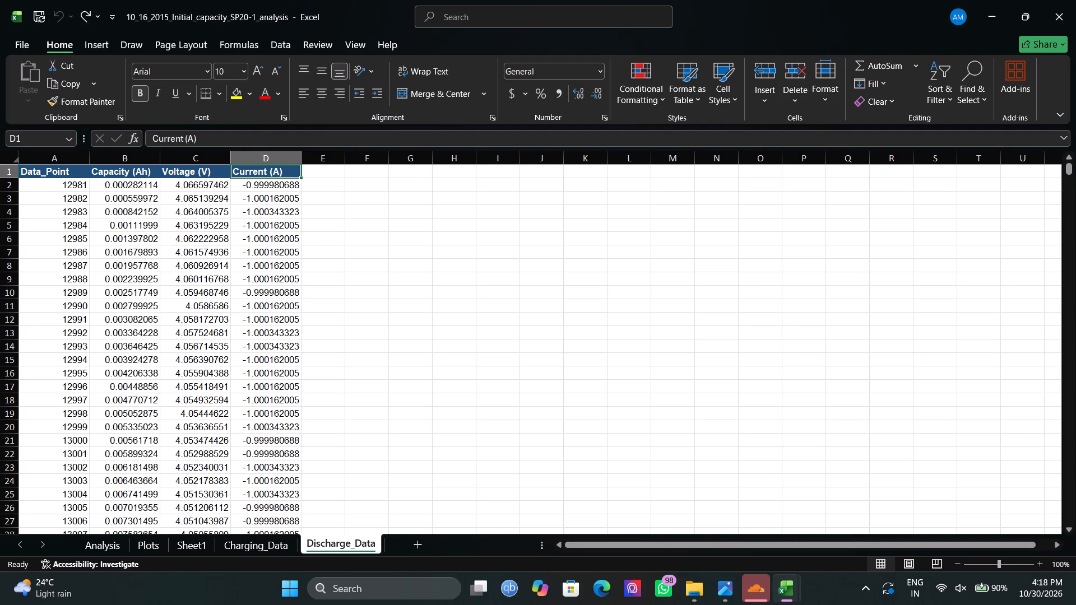
click(147, 544)
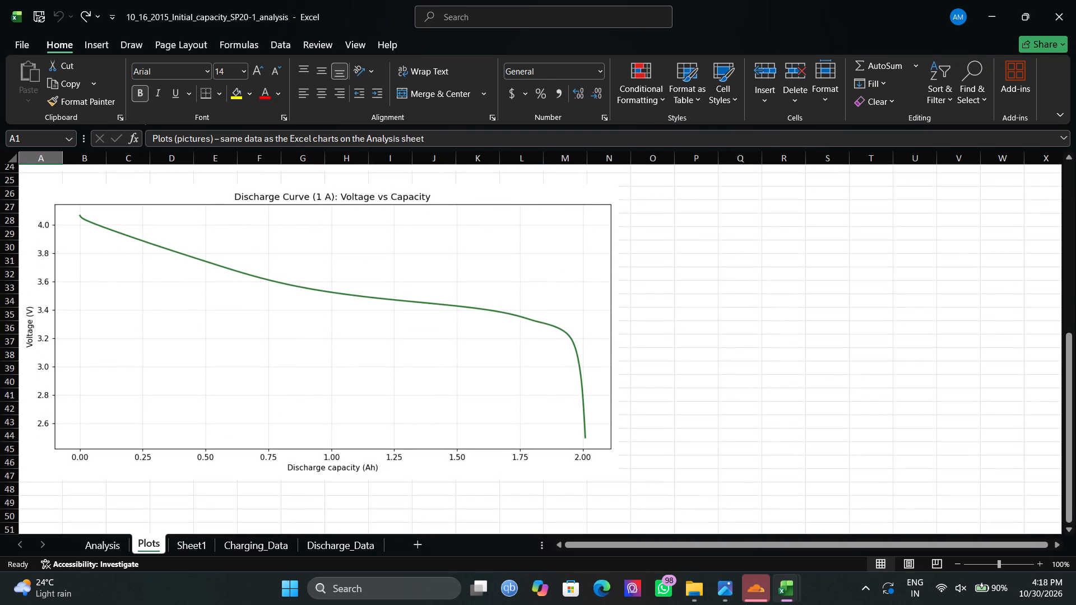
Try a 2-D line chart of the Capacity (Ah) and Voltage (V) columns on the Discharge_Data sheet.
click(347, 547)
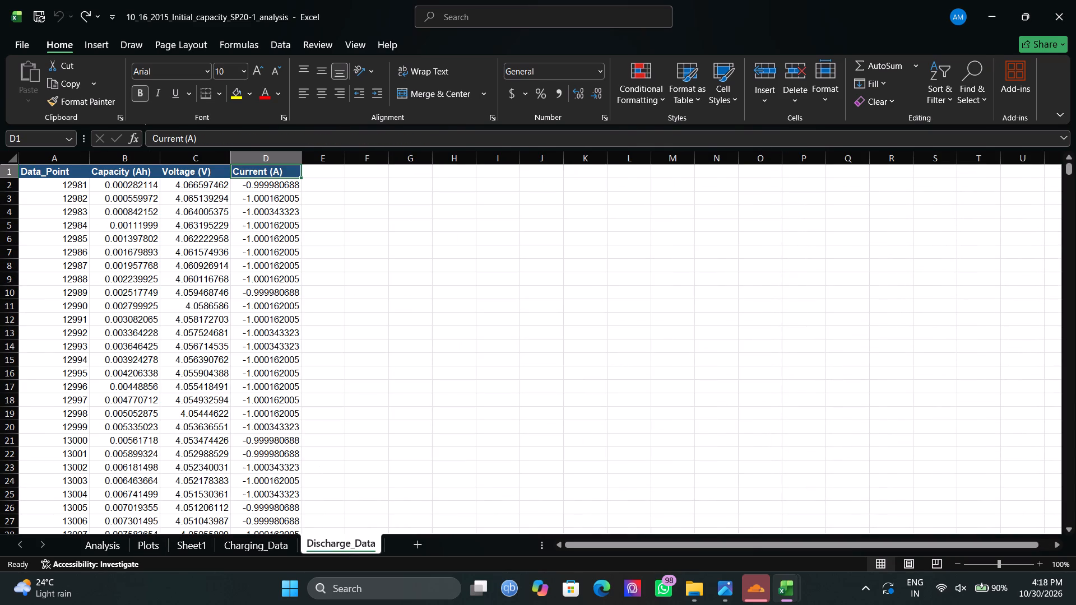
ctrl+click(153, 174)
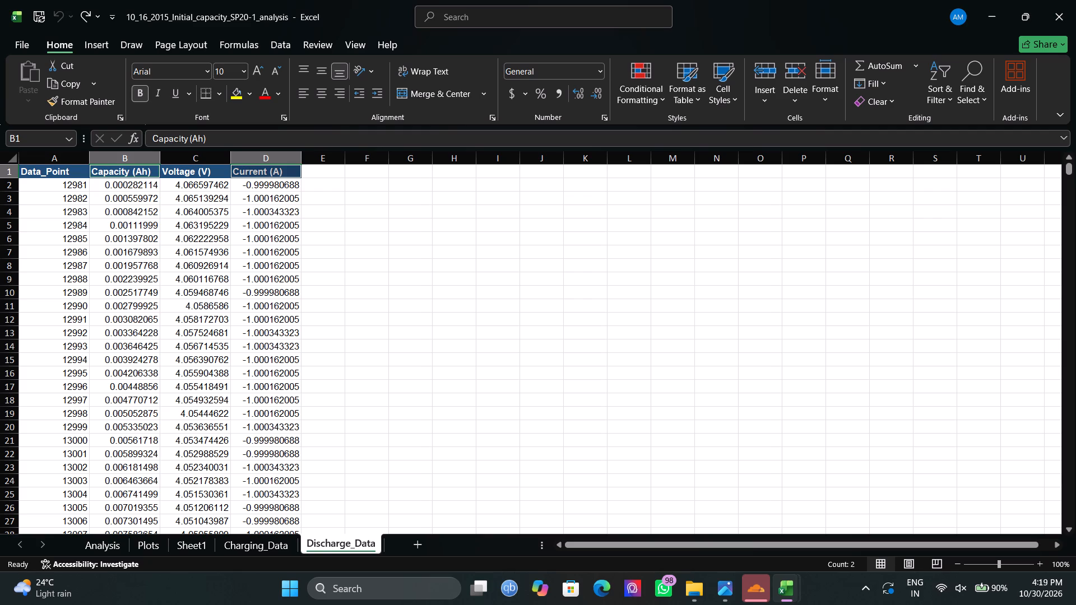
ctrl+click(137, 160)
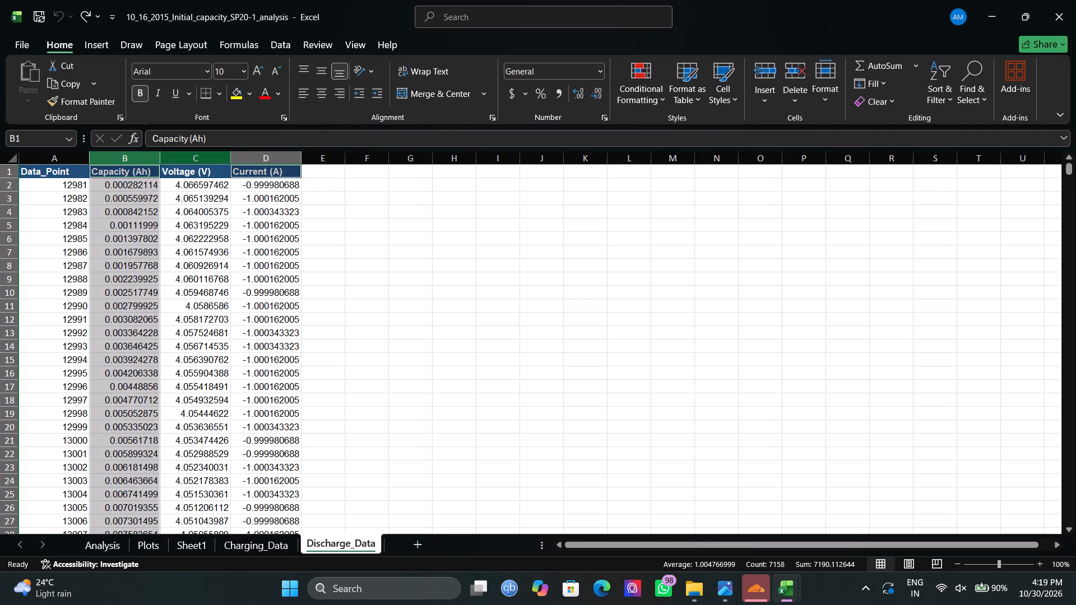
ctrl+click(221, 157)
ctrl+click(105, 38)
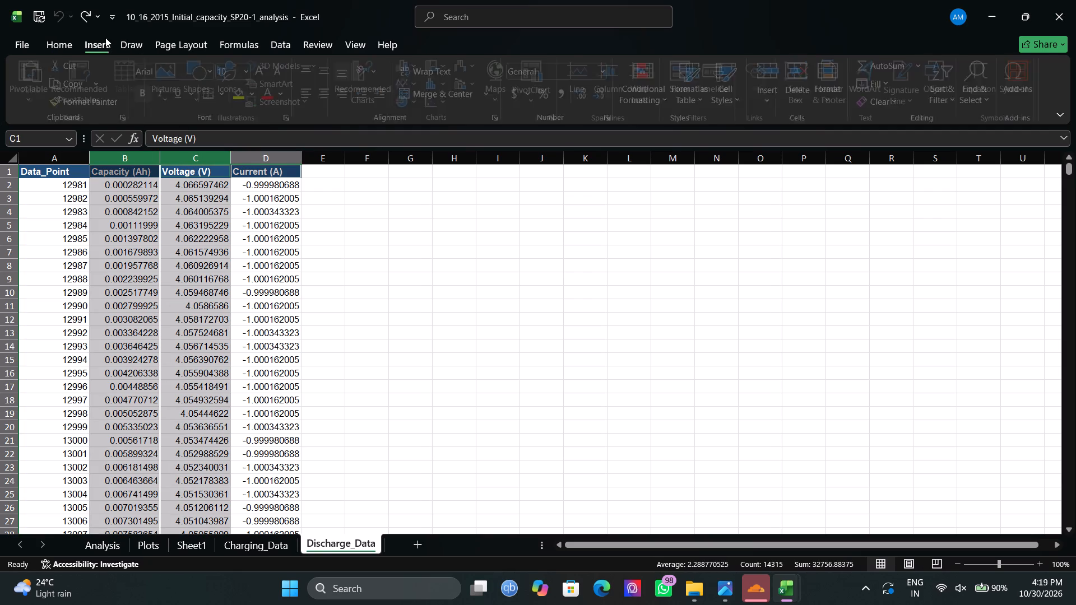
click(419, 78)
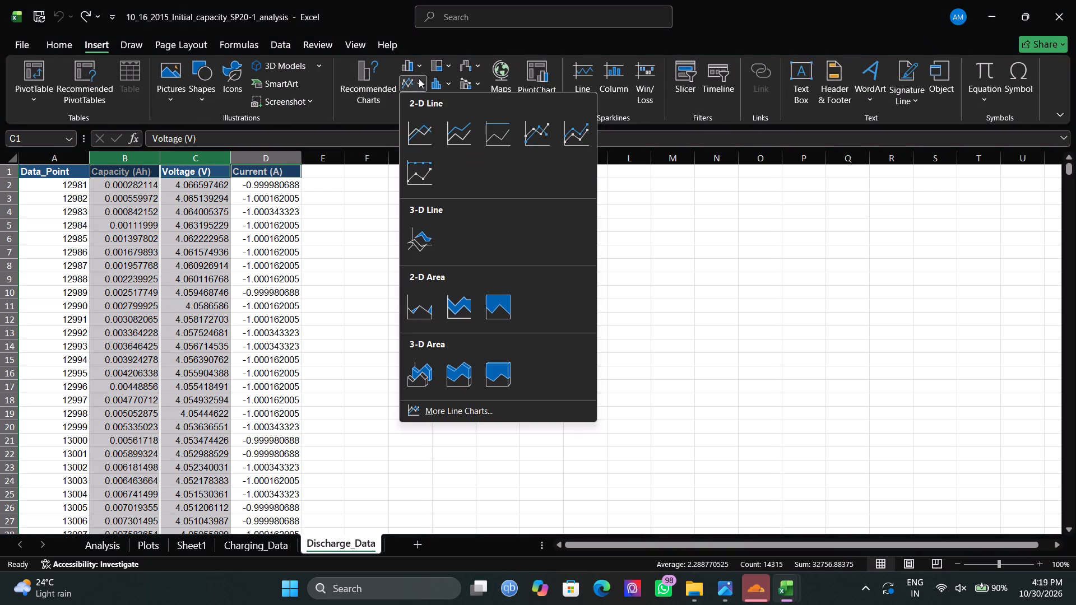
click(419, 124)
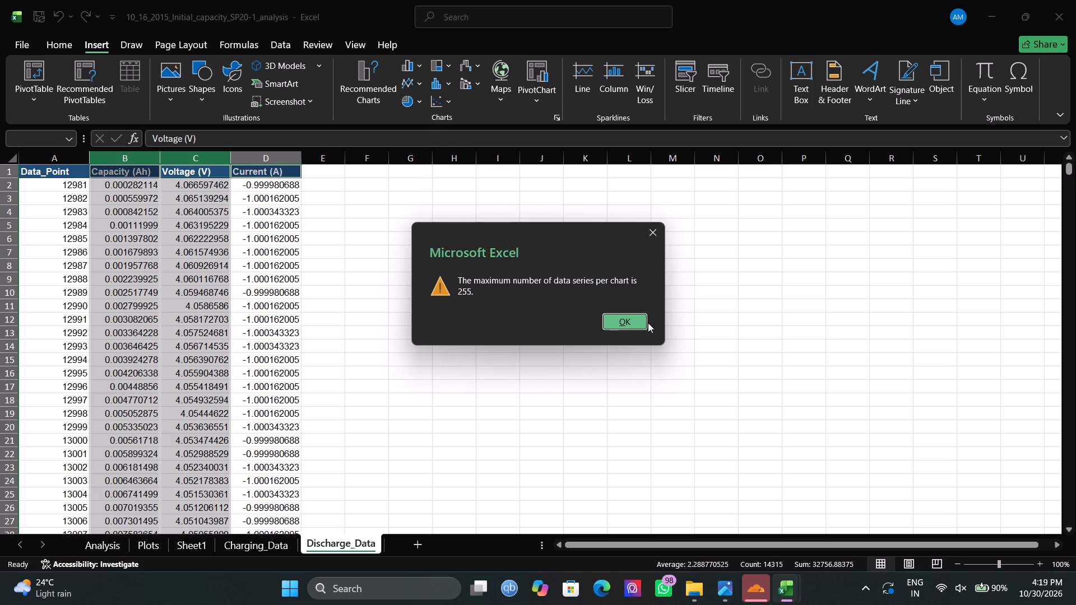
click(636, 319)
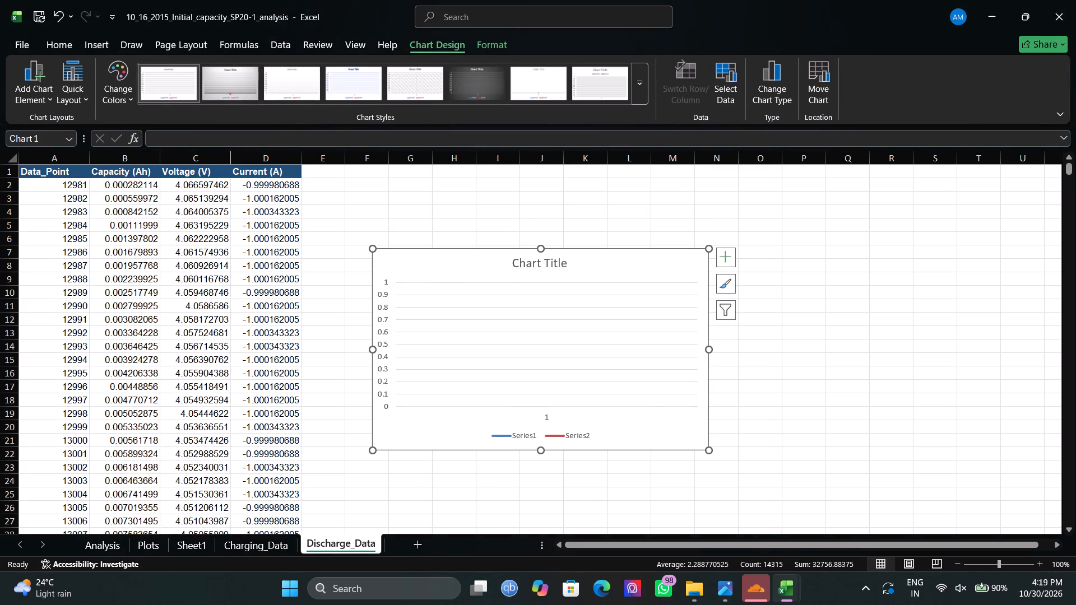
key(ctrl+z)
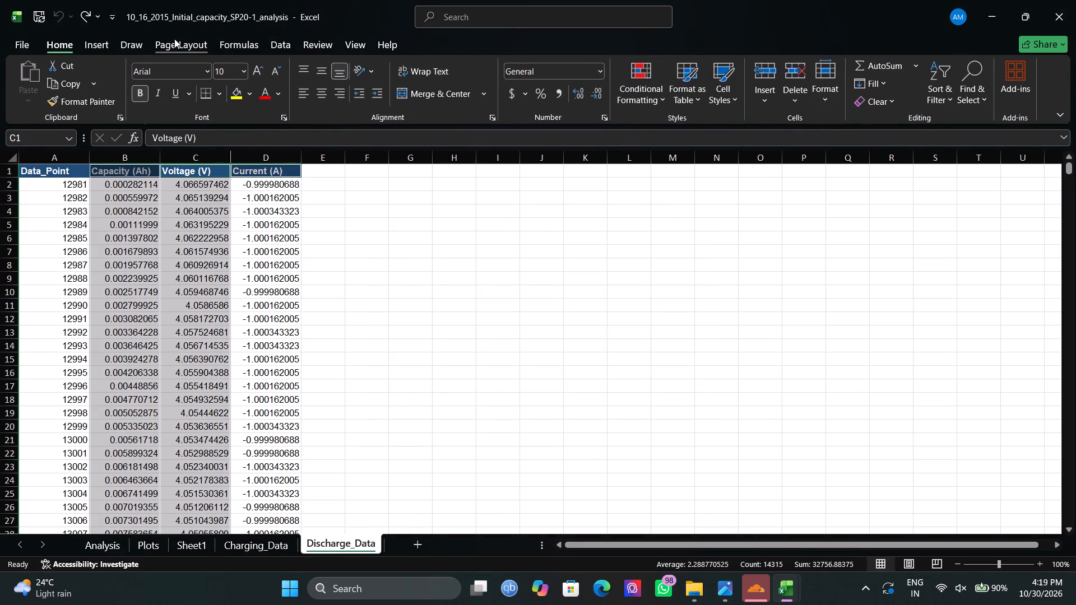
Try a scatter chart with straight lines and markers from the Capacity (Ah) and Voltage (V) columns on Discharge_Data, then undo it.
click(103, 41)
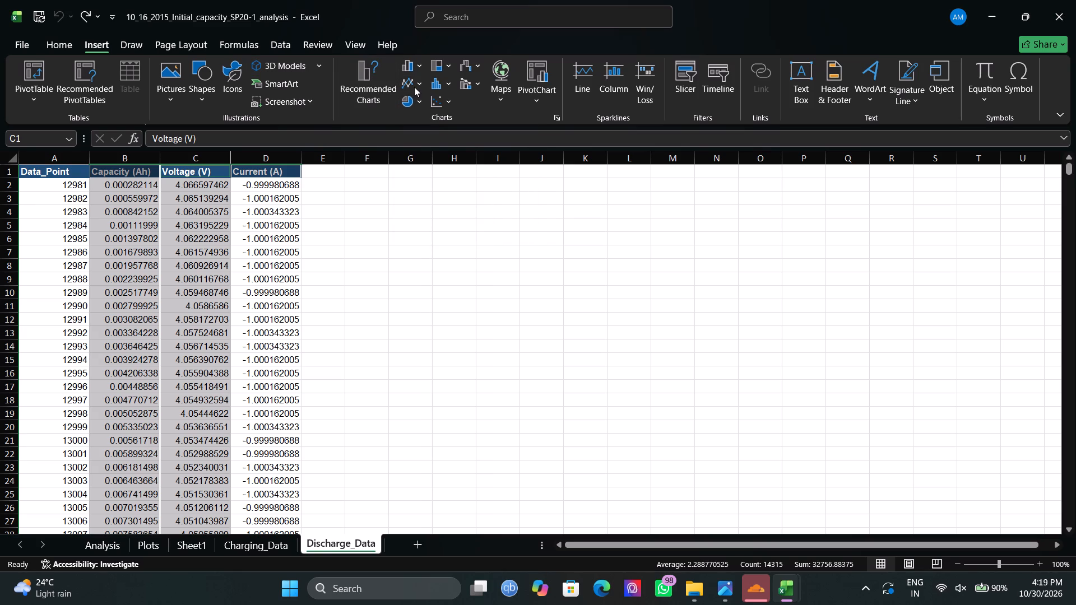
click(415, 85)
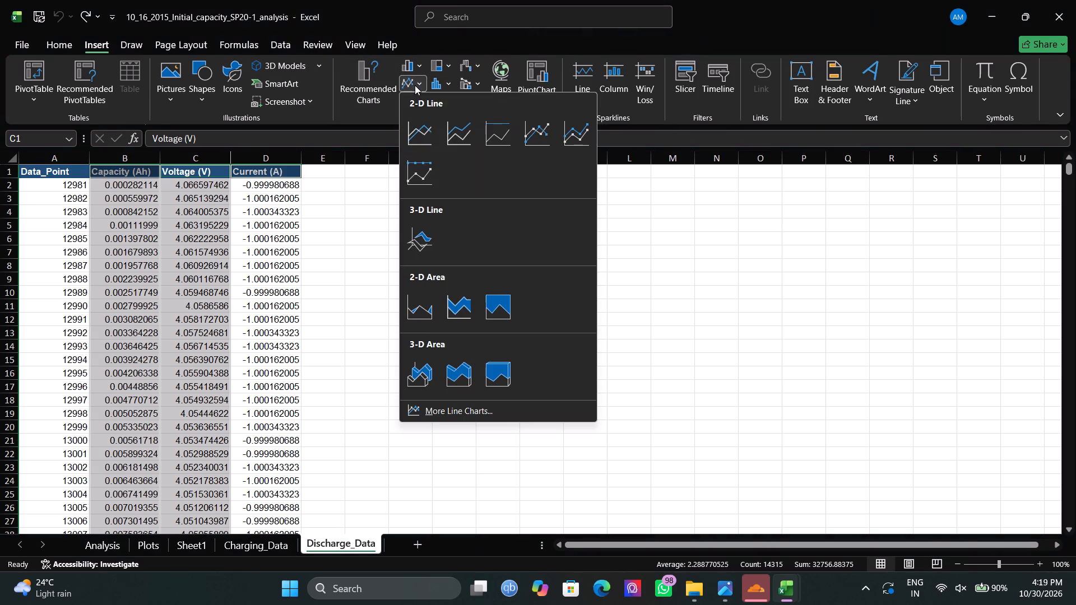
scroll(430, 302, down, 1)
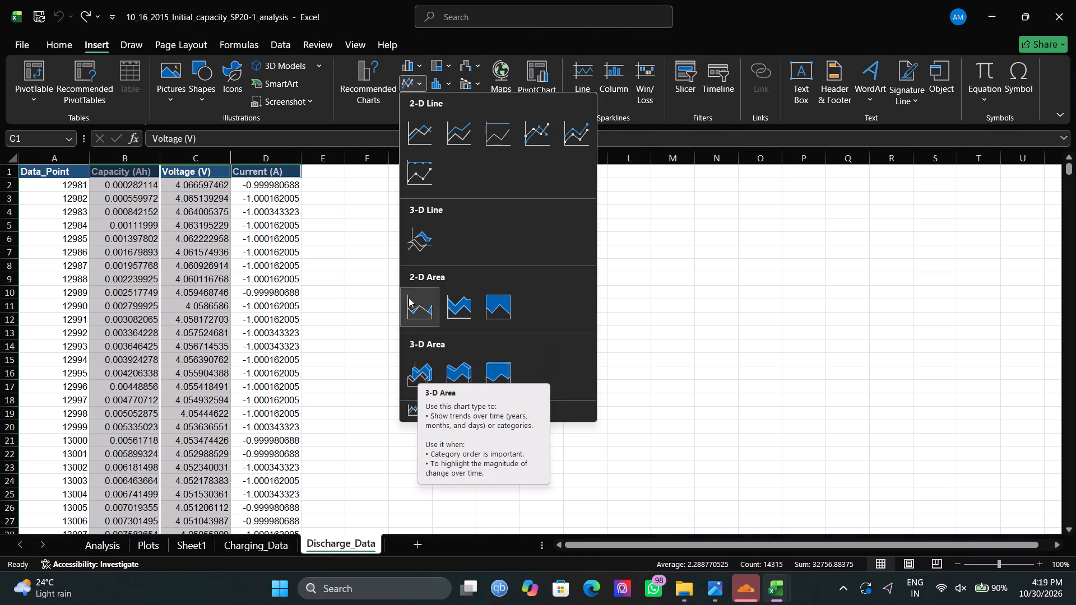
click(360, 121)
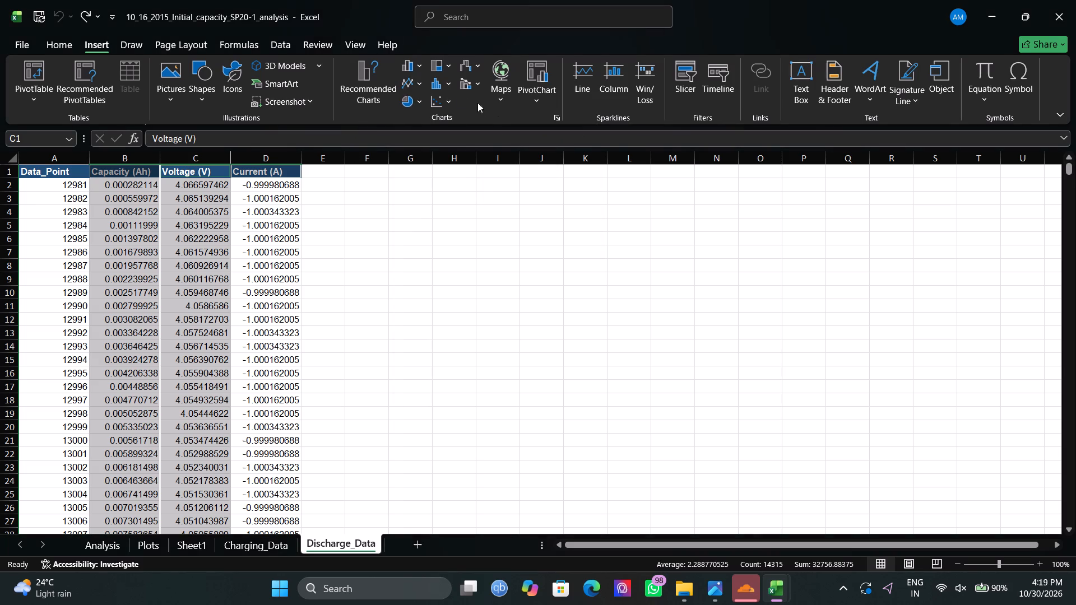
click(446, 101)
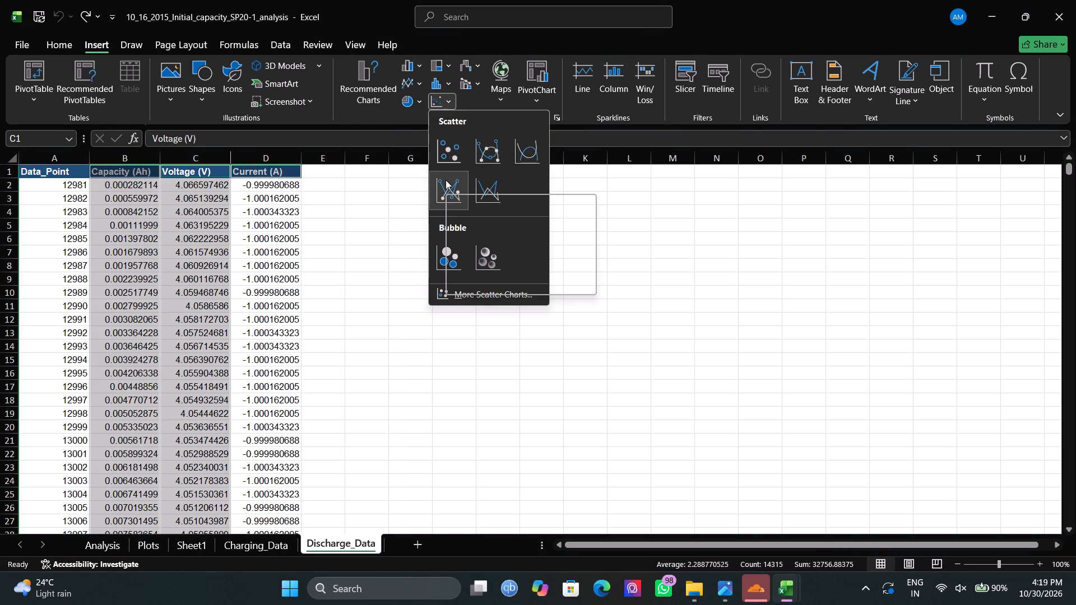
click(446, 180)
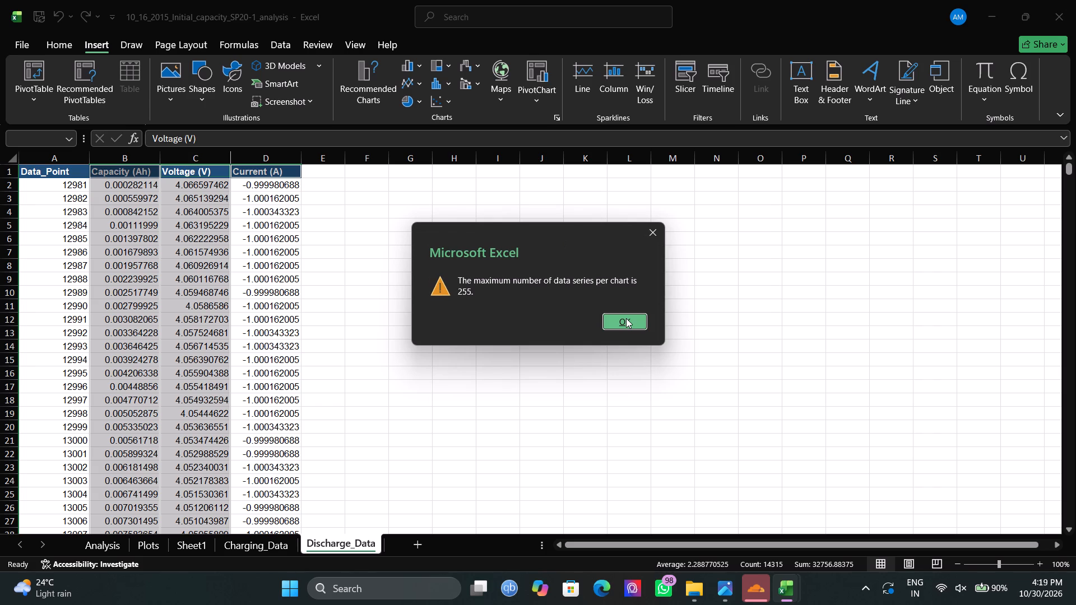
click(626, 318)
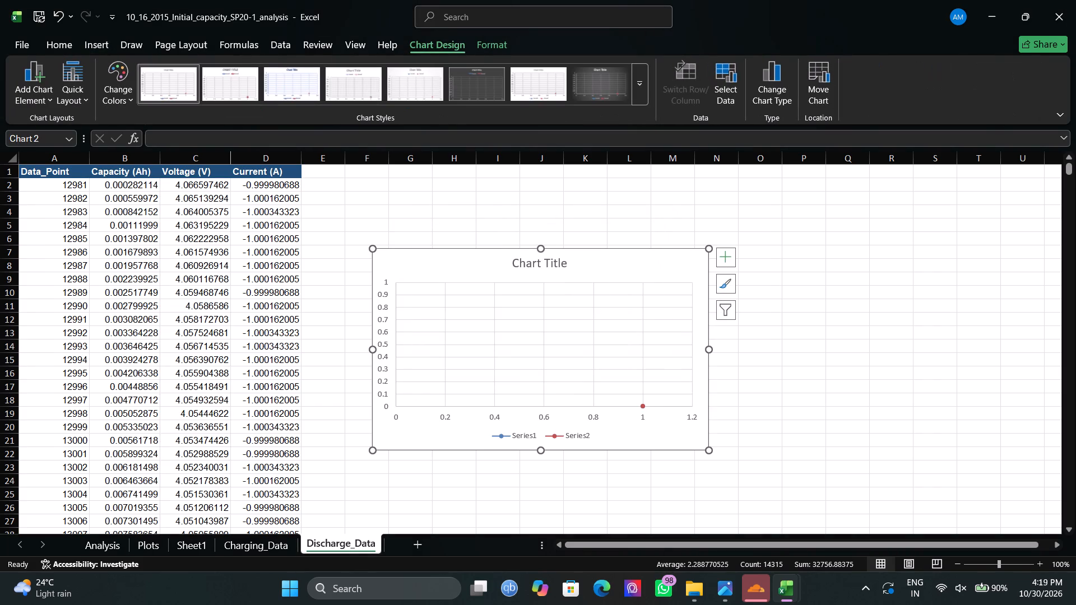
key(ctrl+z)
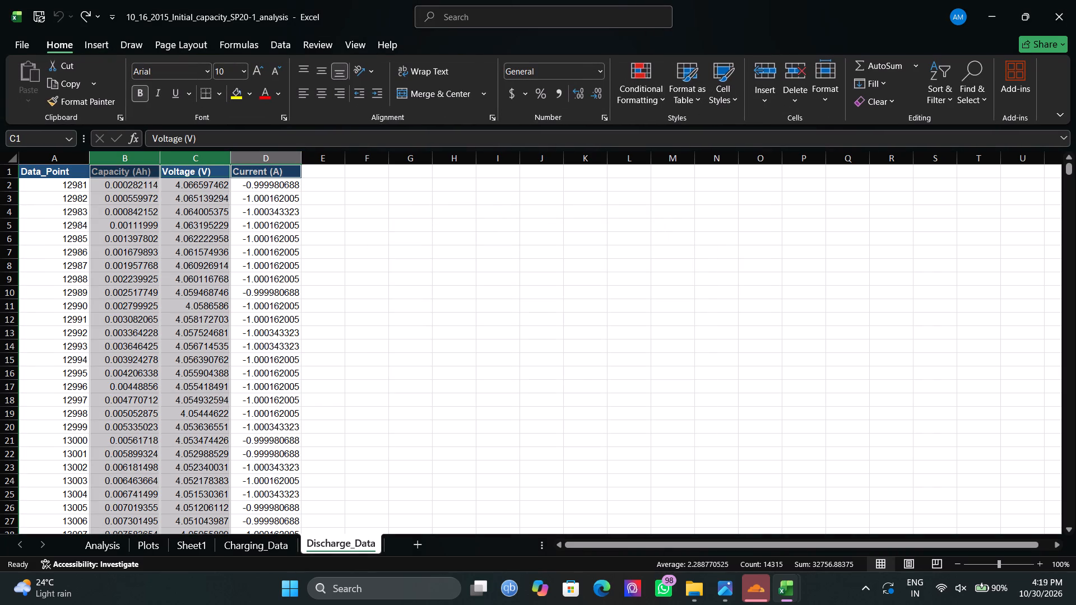
Minimize the analysis workbook and close battery.xlsx without saving its changes.
click(999, 15)
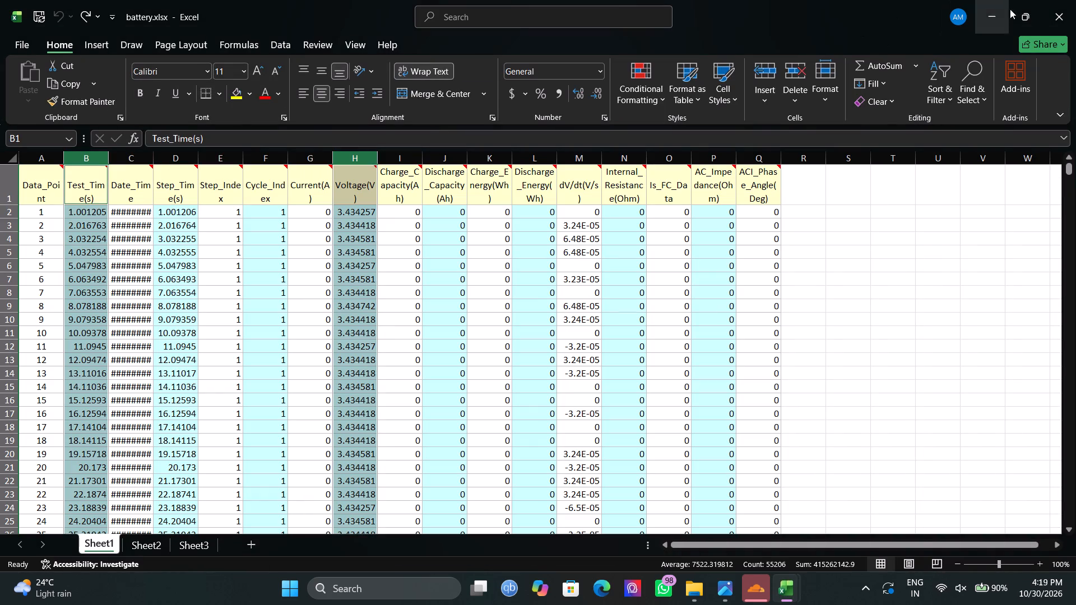
click(1074, 10)
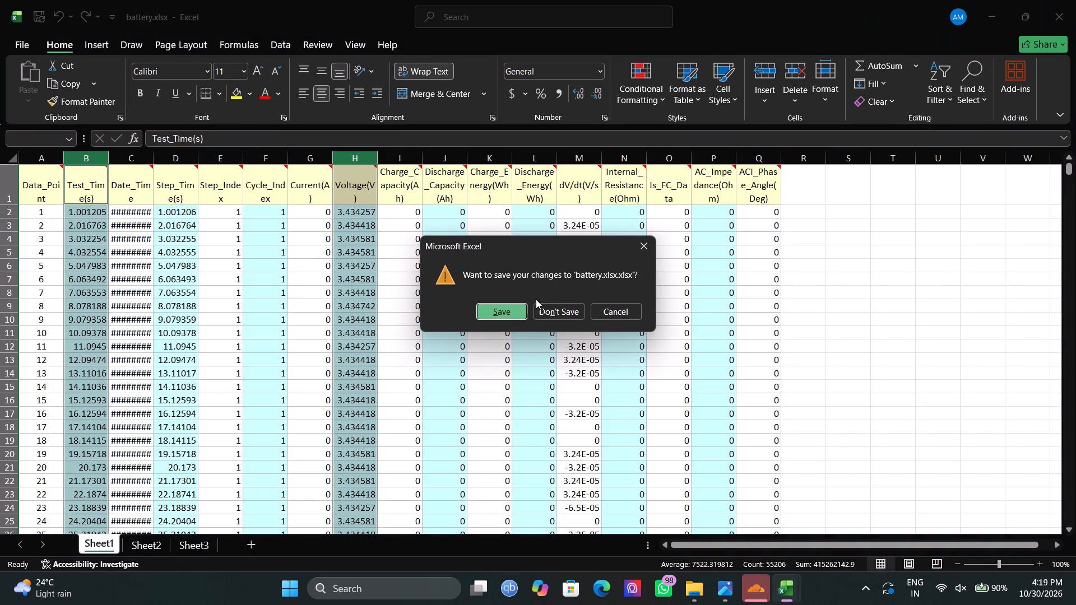
click(535, 301)
click(545, 309)
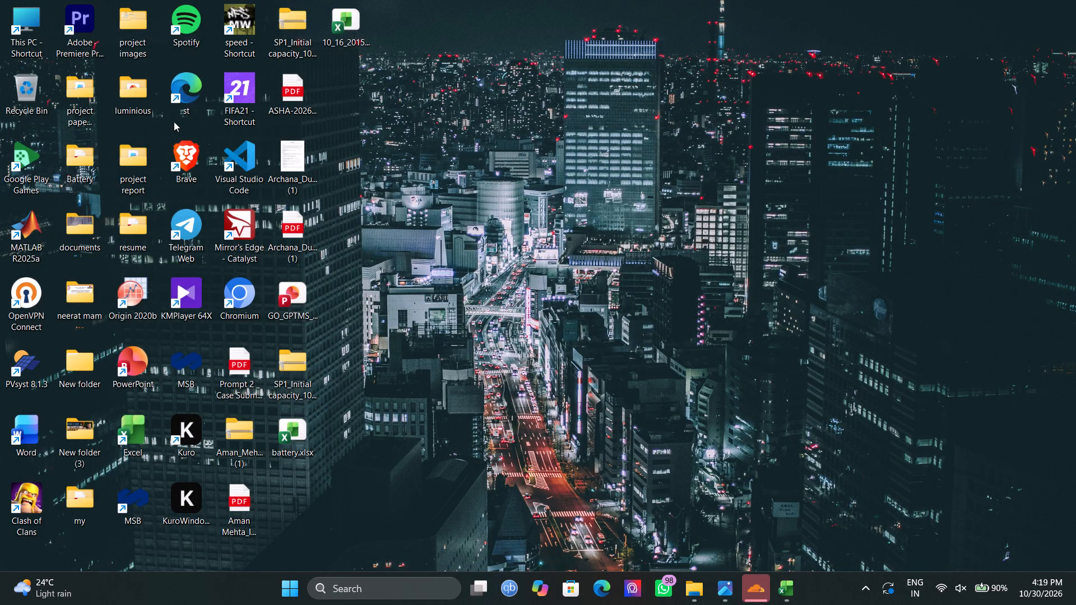
Launch OriginPro 2020b from the desktop, dismiss the new workbook templates and maximize the blank Book1 worksheet.
double_click(141, 304)
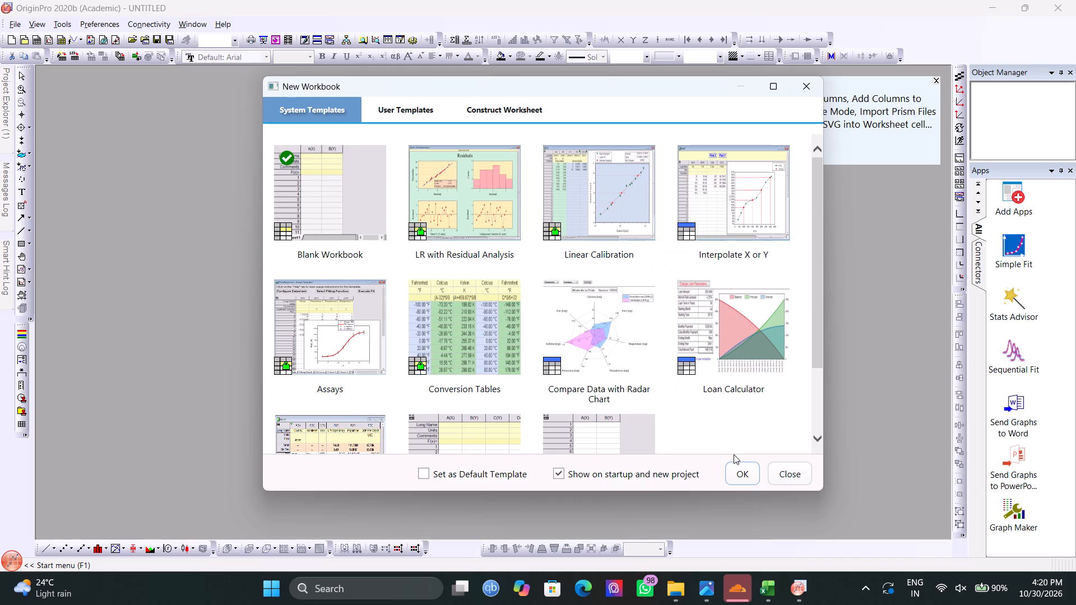
click(807, 94)
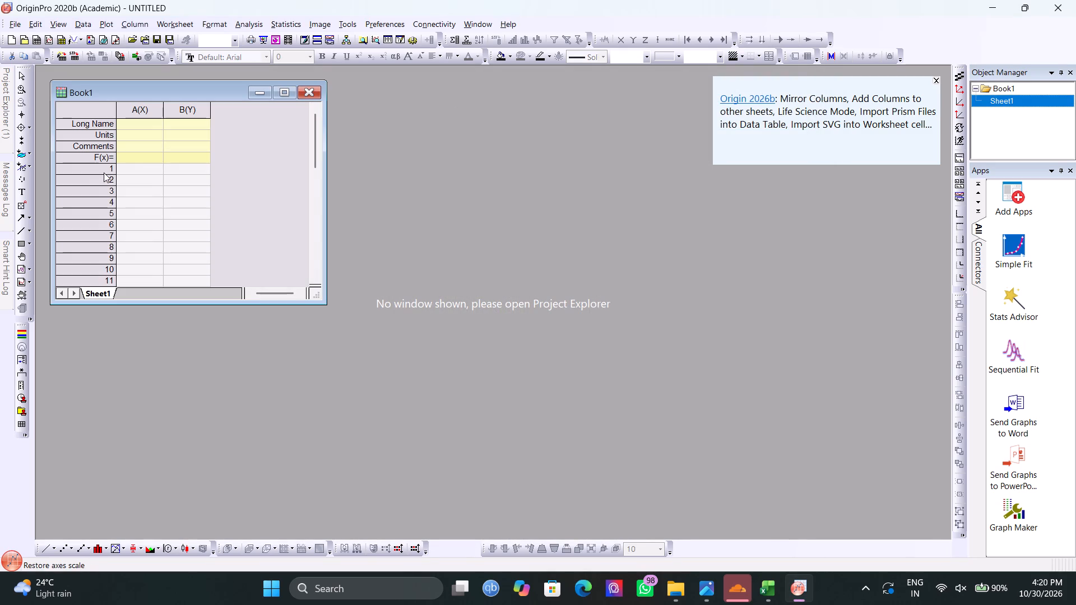
click(282, 88)
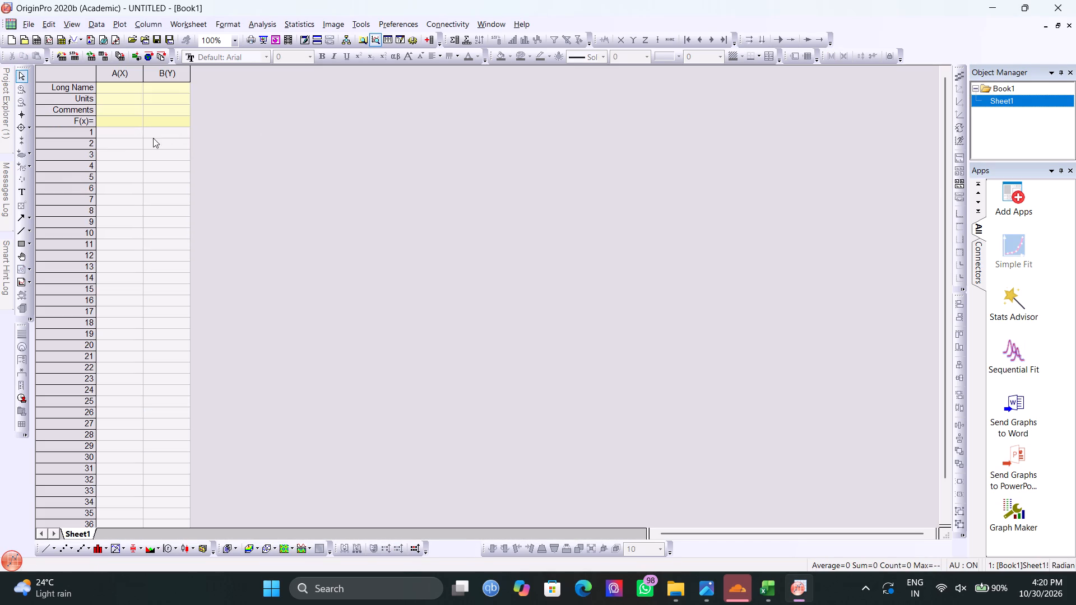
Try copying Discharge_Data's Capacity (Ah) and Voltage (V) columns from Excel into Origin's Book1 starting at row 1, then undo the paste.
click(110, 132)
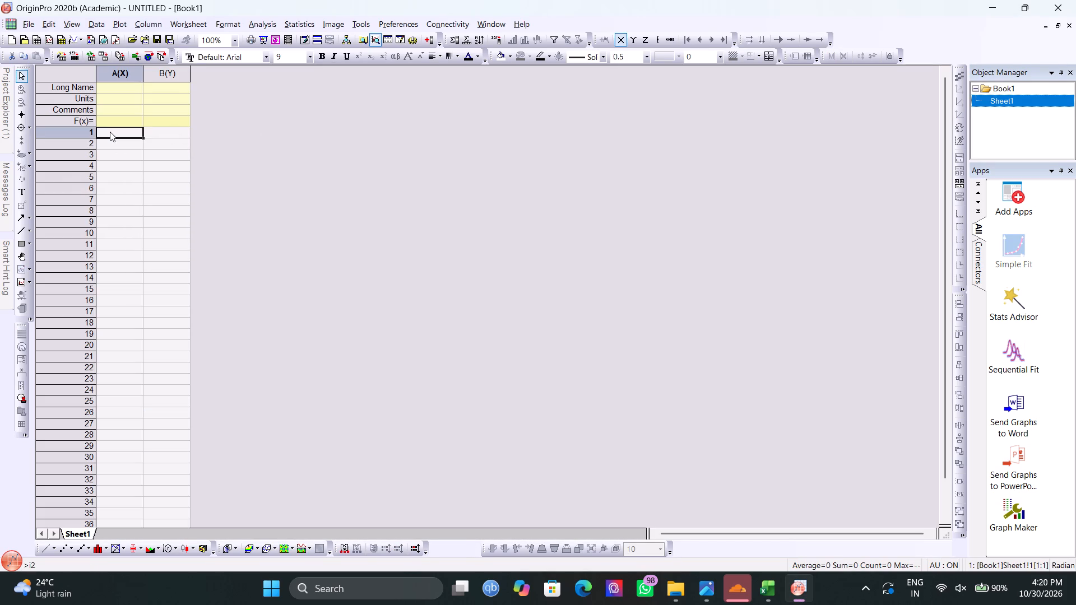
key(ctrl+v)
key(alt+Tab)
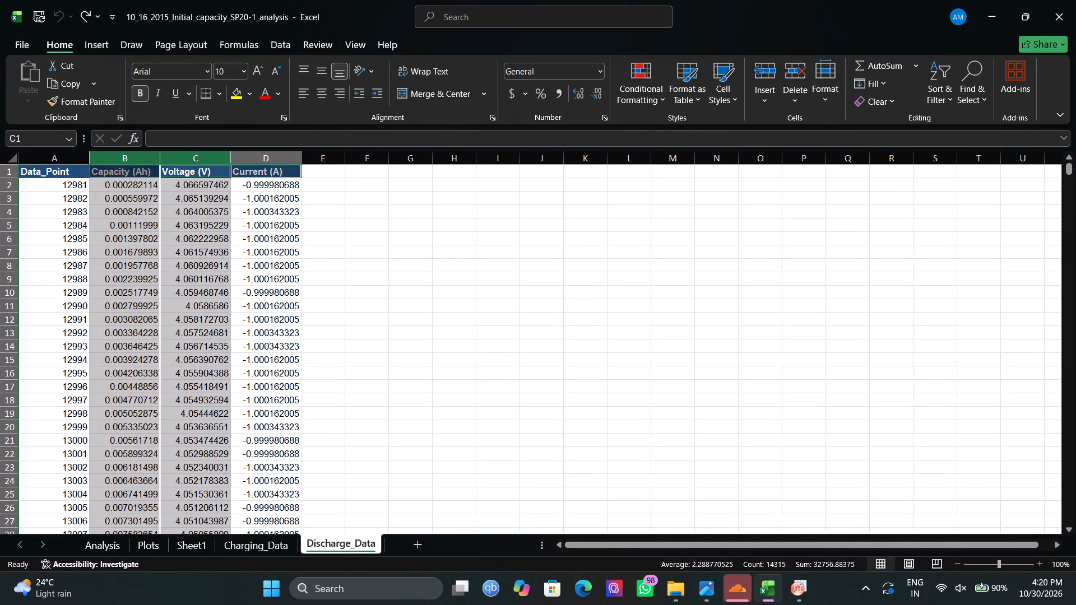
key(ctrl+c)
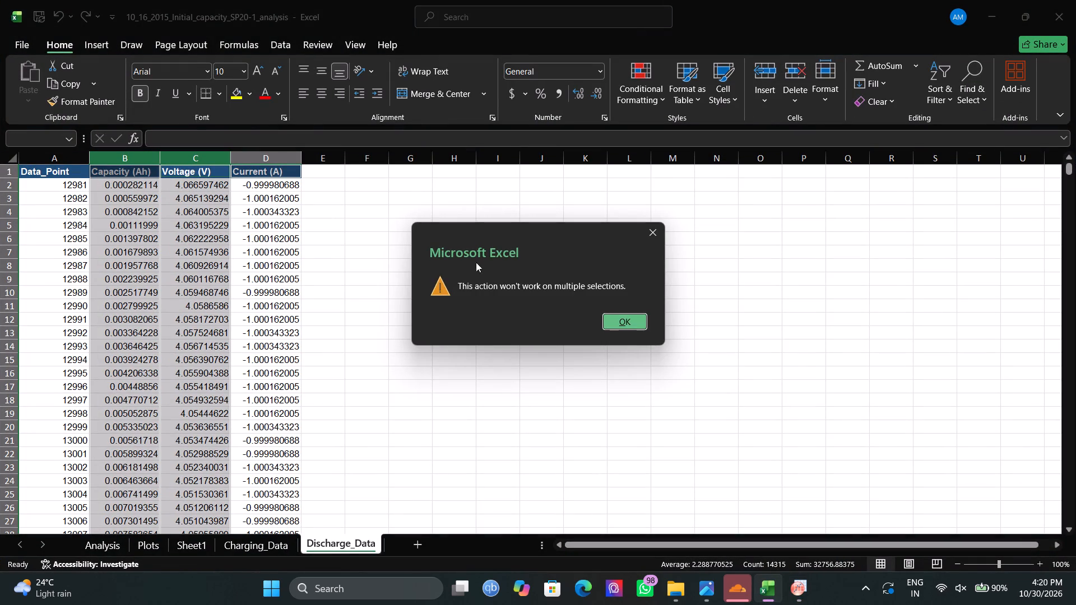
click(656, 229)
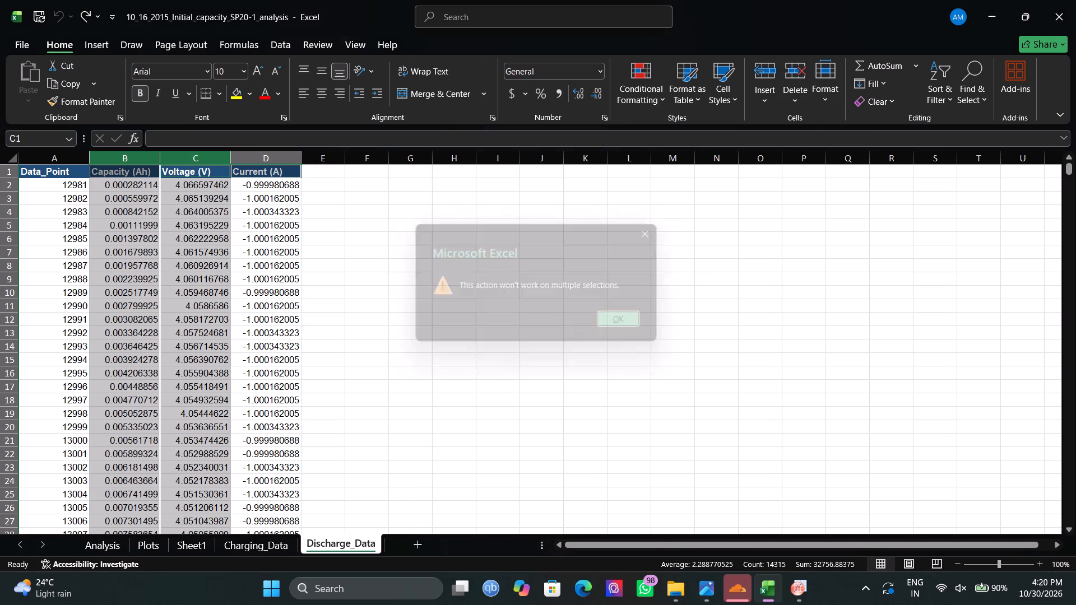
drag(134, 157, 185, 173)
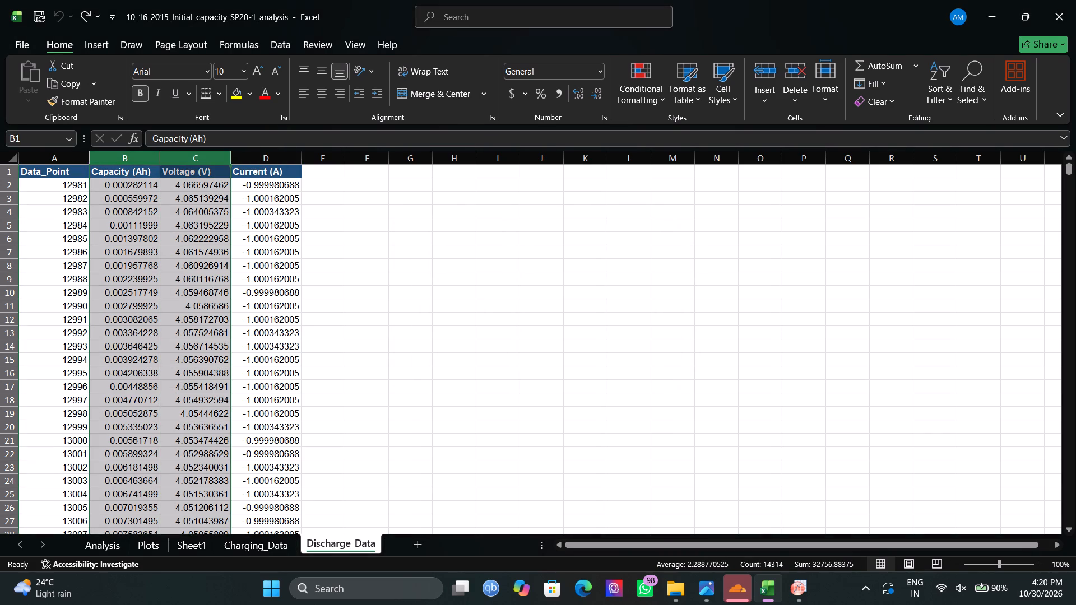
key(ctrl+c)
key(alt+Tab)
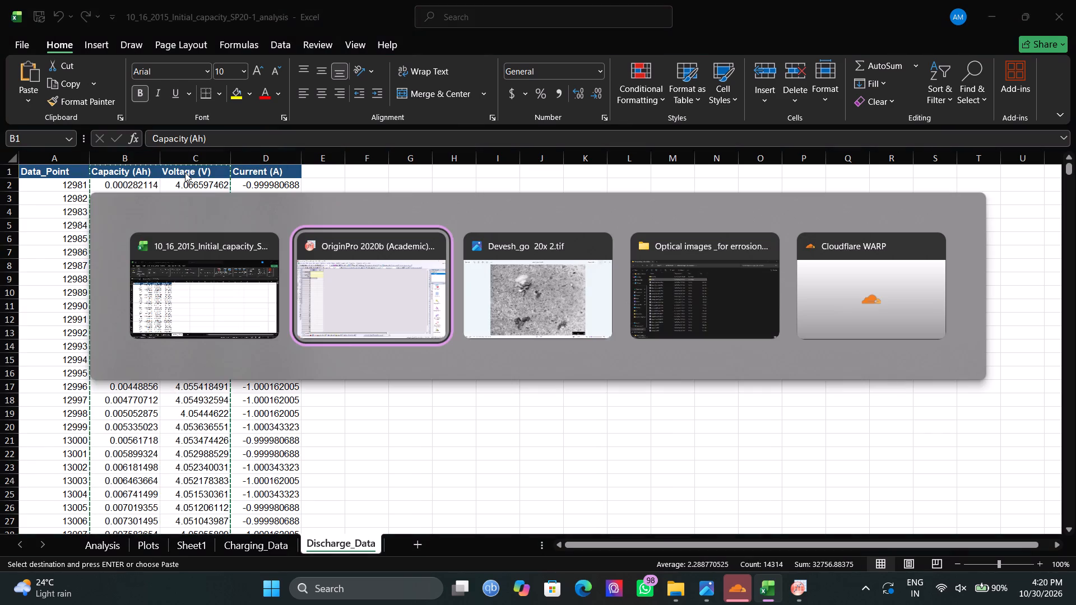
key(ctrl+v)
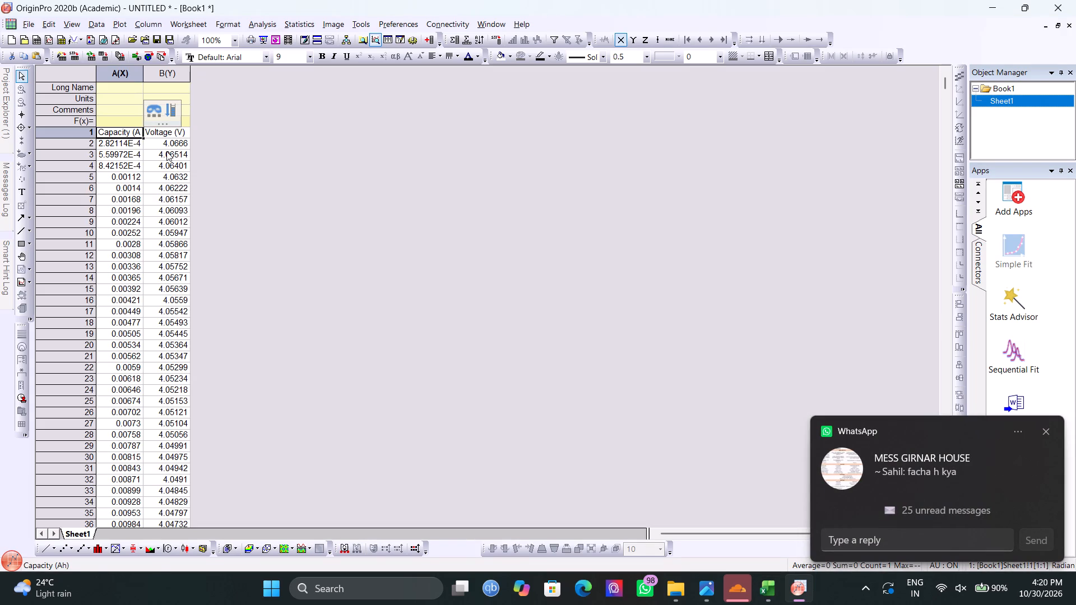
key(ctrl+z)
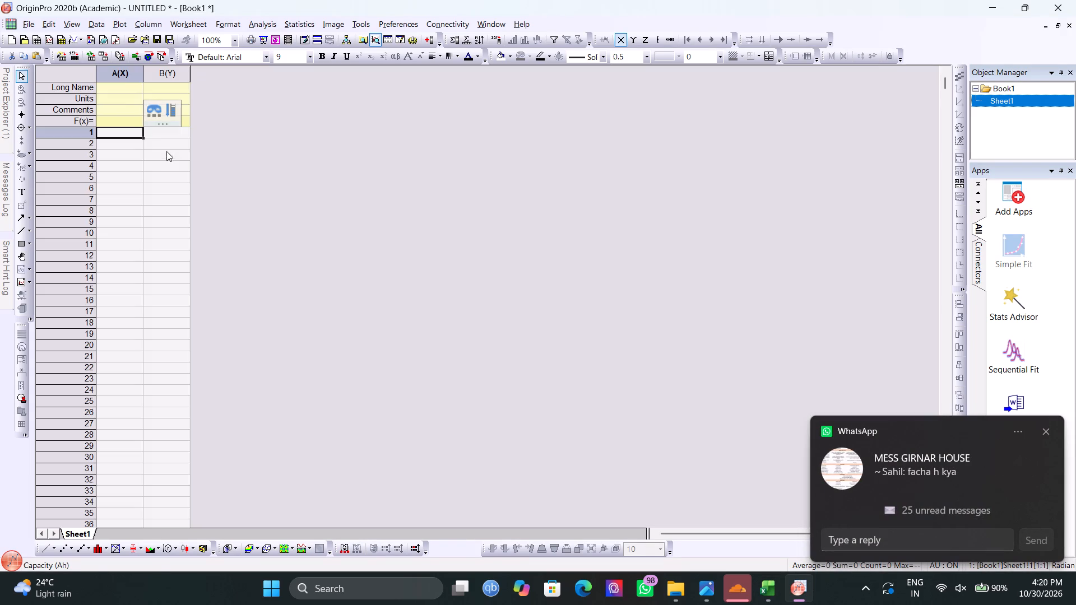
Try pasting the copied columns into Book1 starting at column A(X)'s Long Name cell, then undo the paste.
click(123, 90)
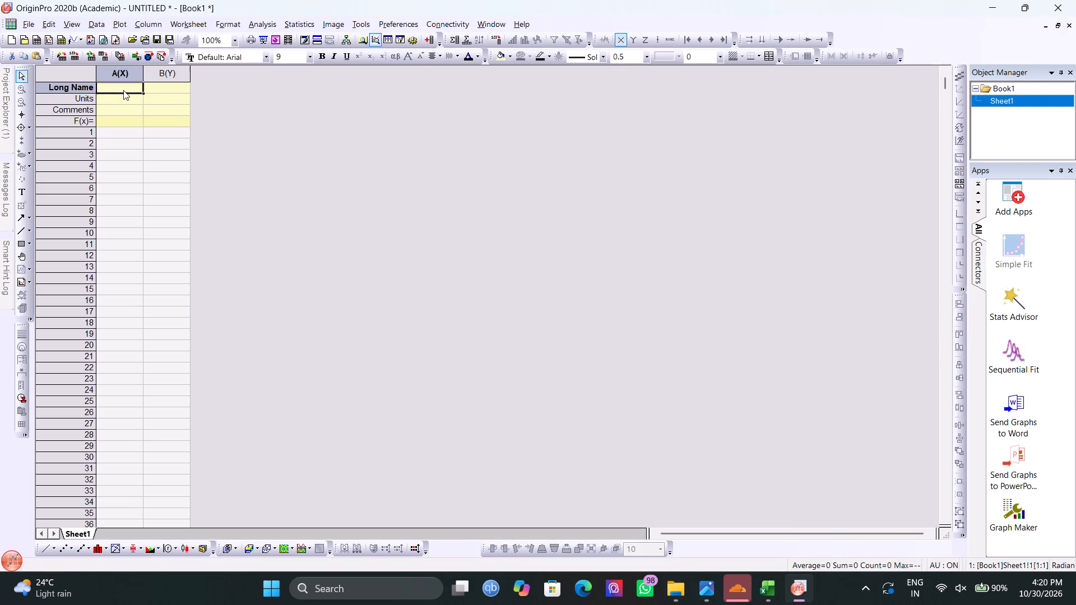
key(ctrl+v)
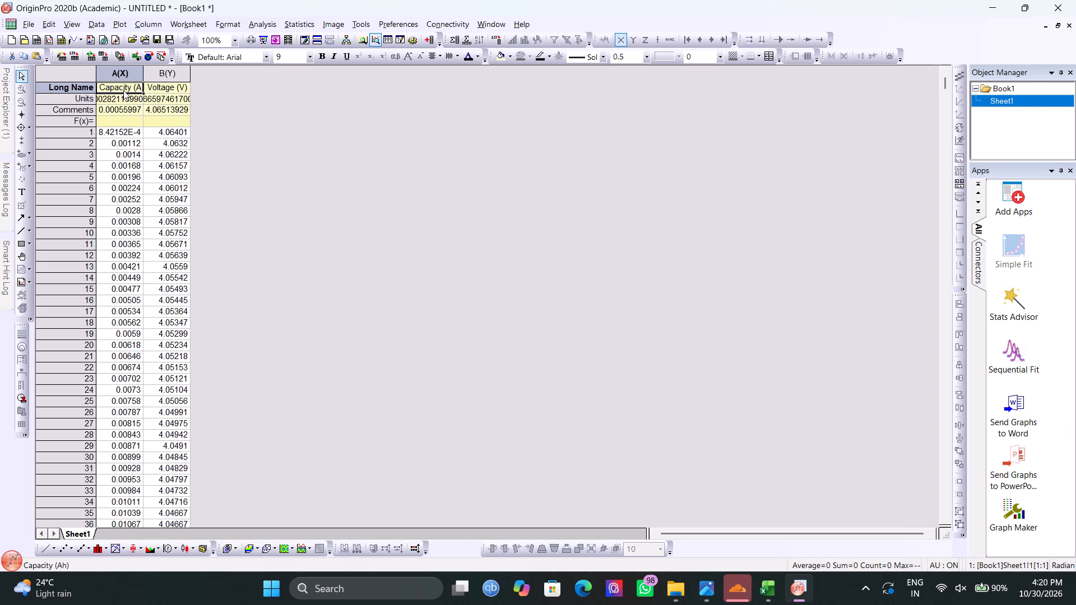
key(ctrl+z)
Copy the Capacity (Ah) and Voltage (V) columns from Discharge_Data in Excel again and paste them into Origin's Book1 from row 1 of column A(X).
key(alt+Tab)
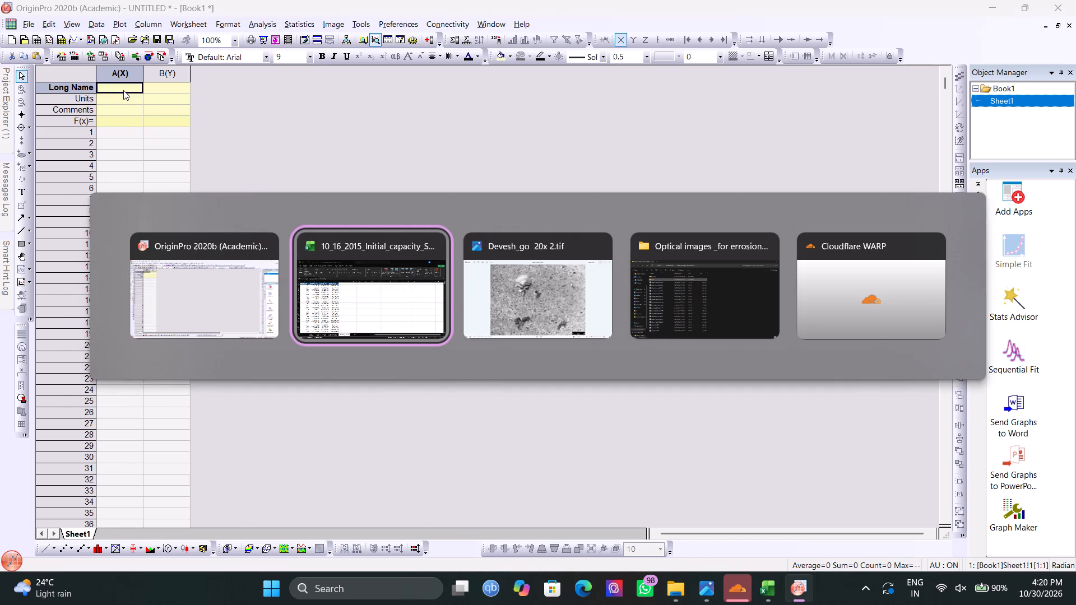
key(shift+Down)
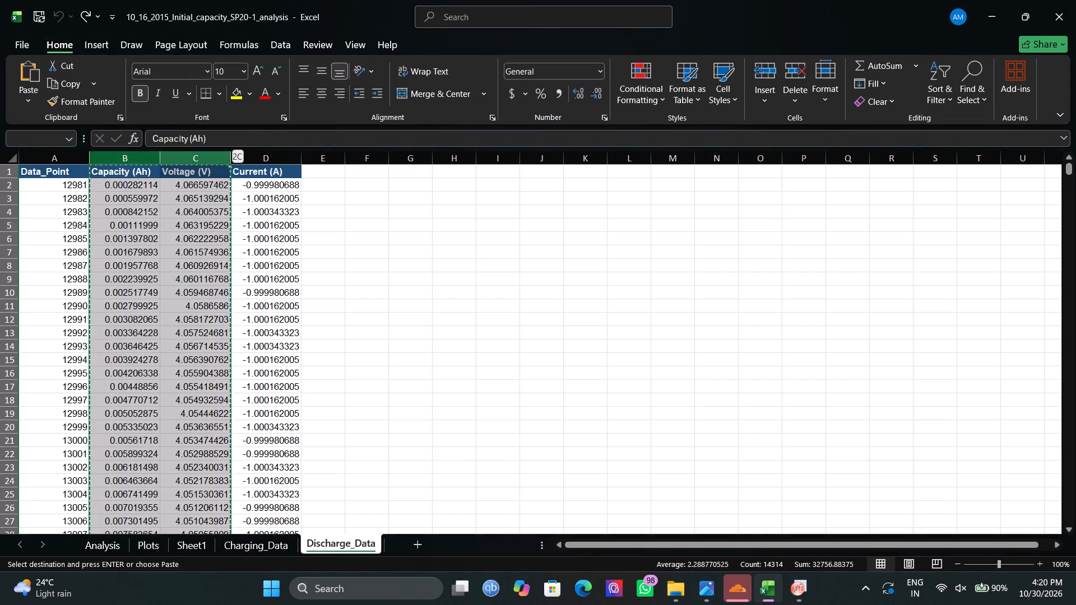
key(shift+Down)
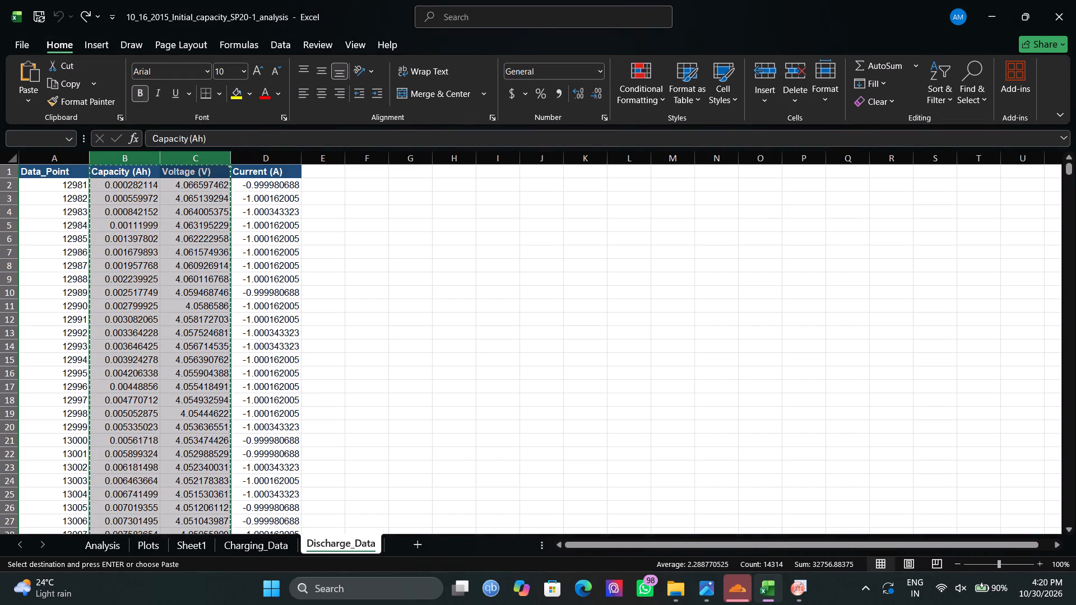
click(300, 188)
drag(128, 150, 132, 157)
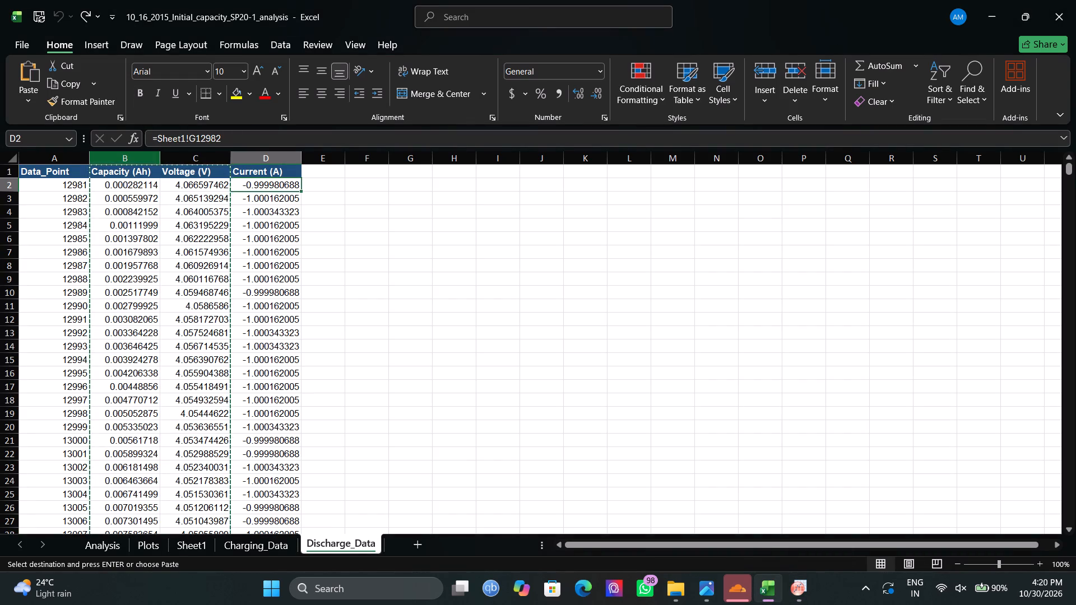
drag(132, 157, 134, 160)
drag(134, 160, 171, 171)
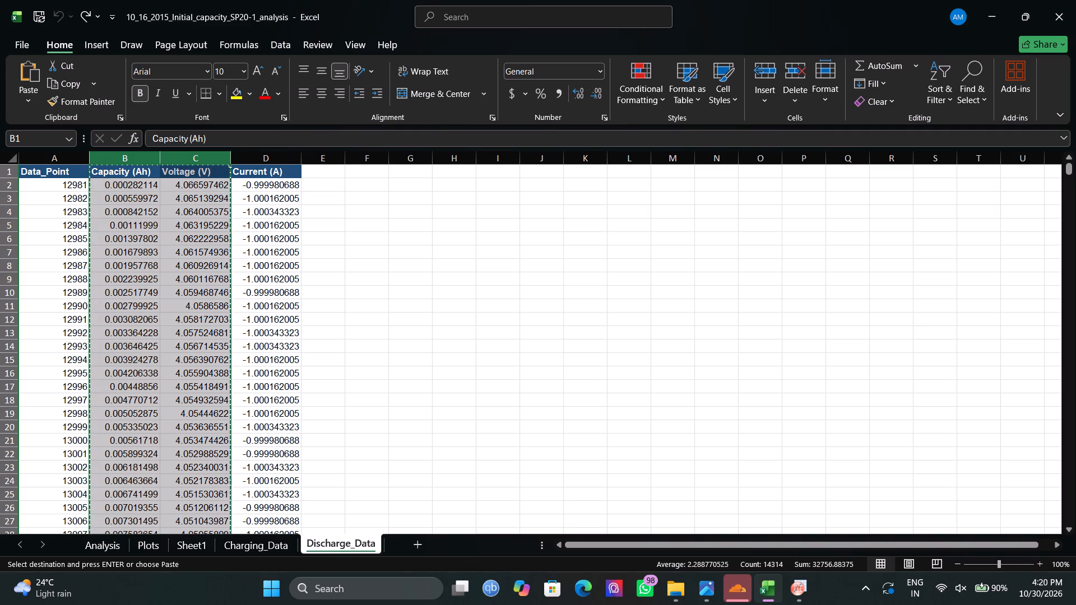
key(shift+Down)
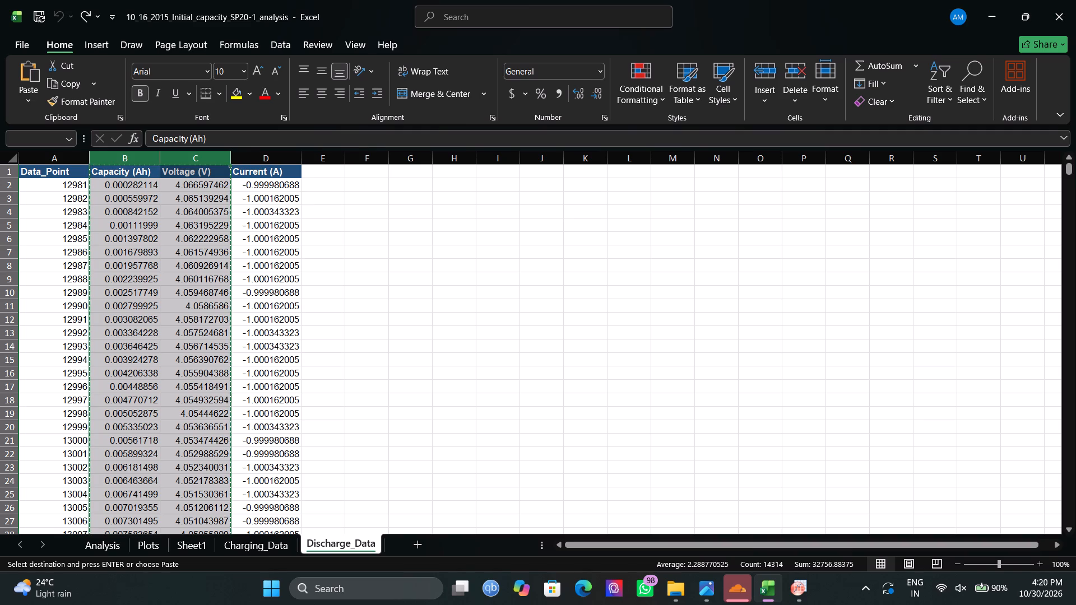
key(ctrl+c)
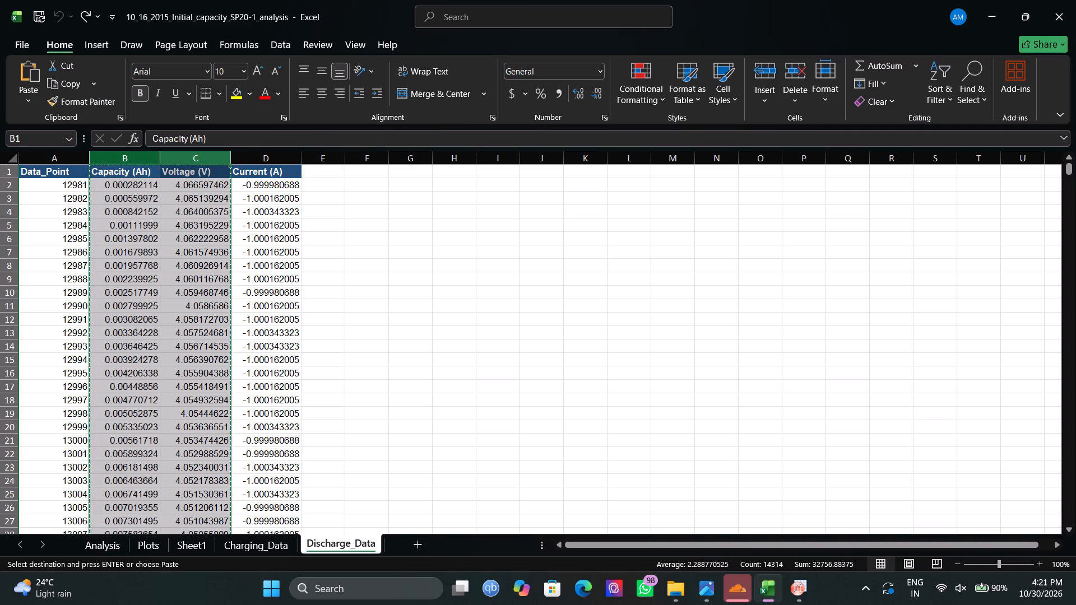
key(alt+Tab)
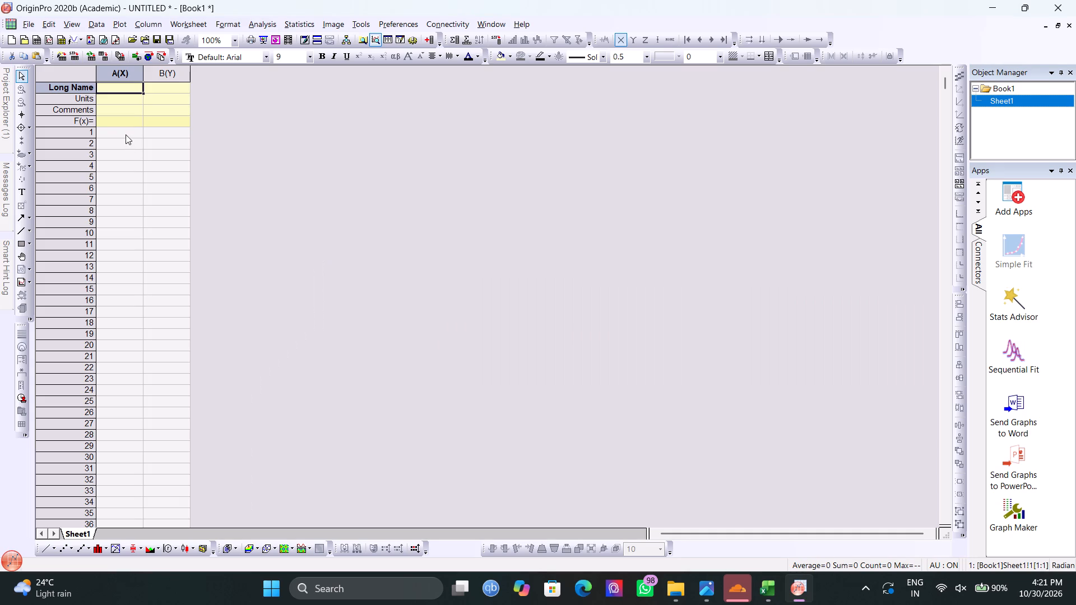
click(126, 133)
key(ctrl+v)
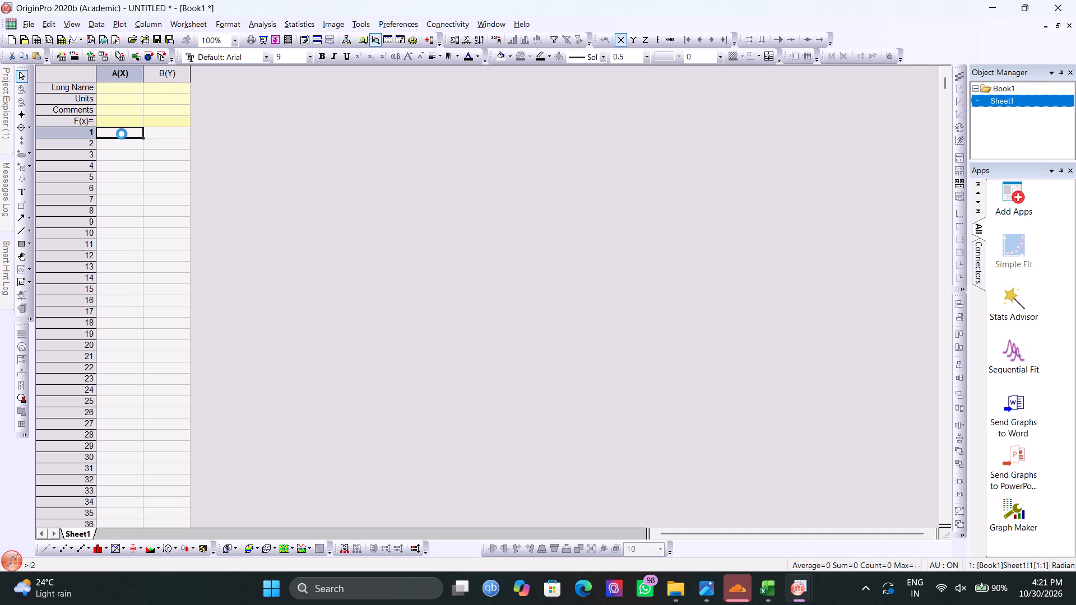
Delete row 1 of Book1, which holds the pasted column header text.
click(58, 131)
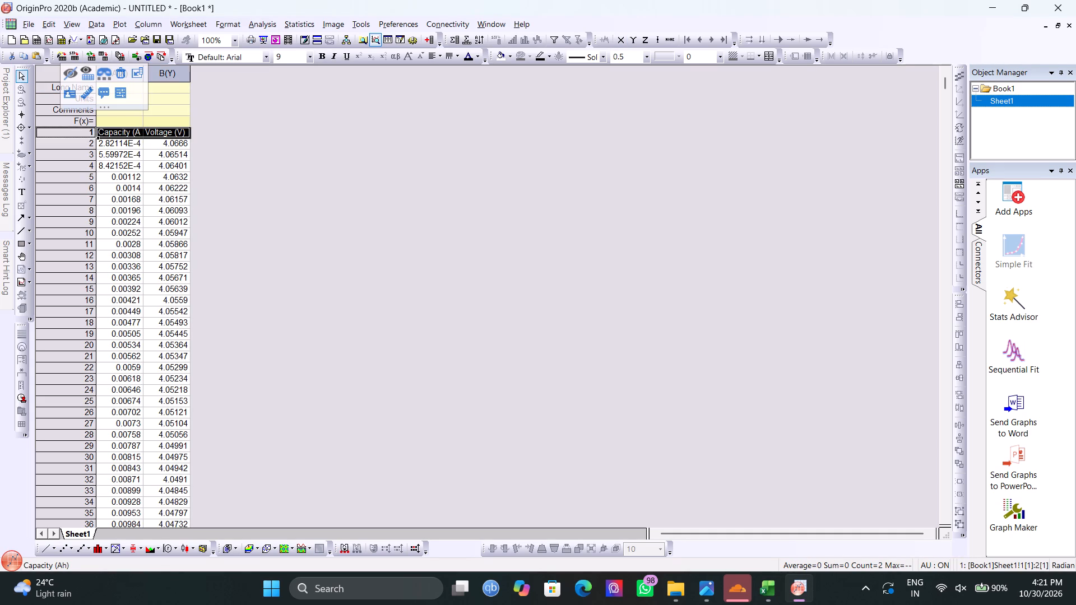
right_click(58, 131)
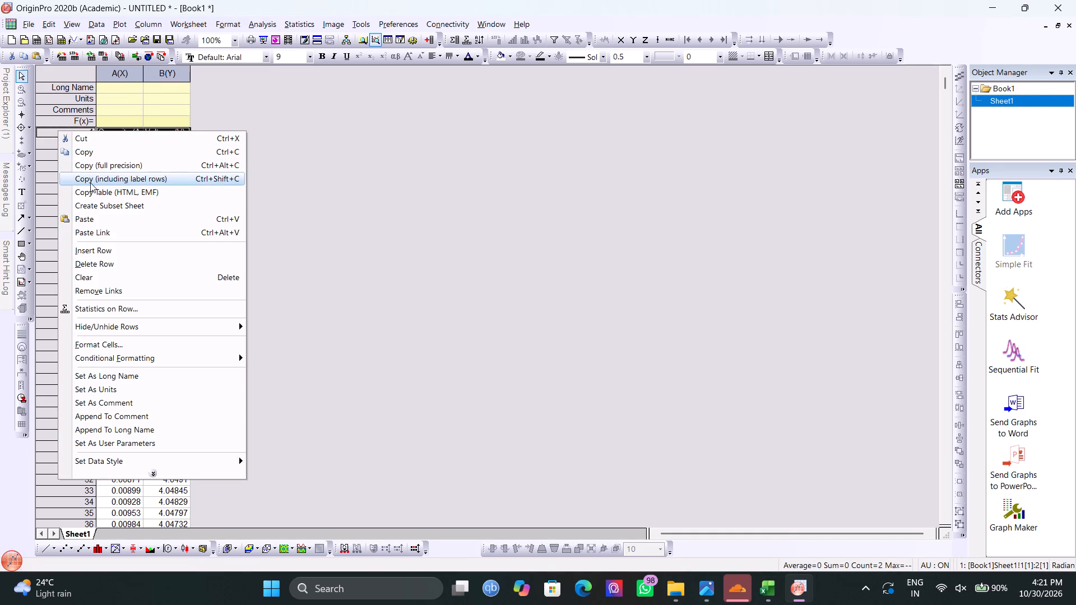
click(118, 266)
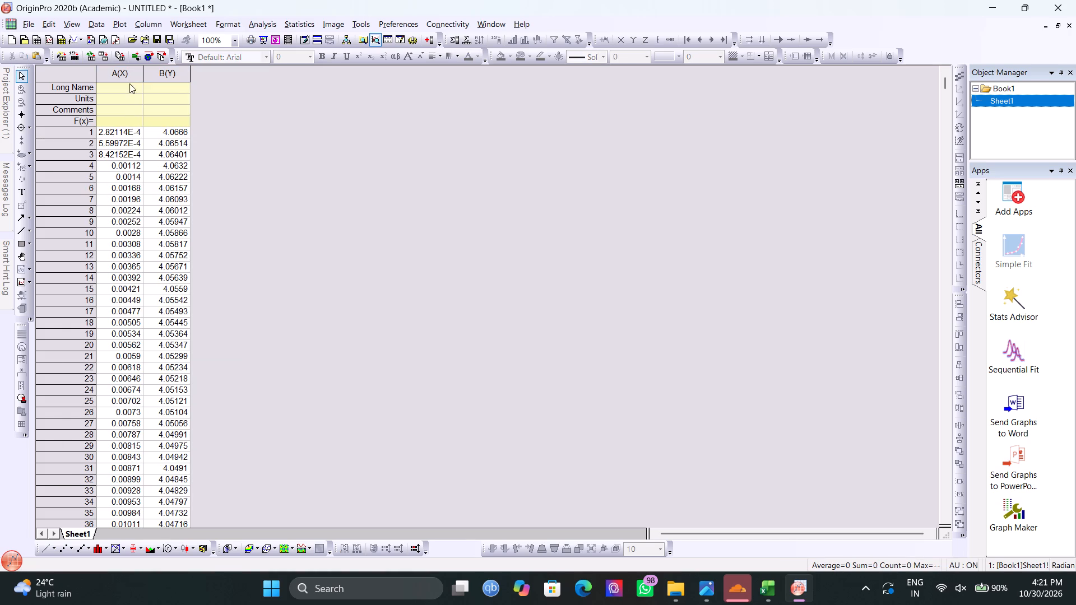
Enter Capacity as the Long Name of column A(X) and Voltage as the Long Name of column B(Y).
click(128, 83)
click(128, 83)
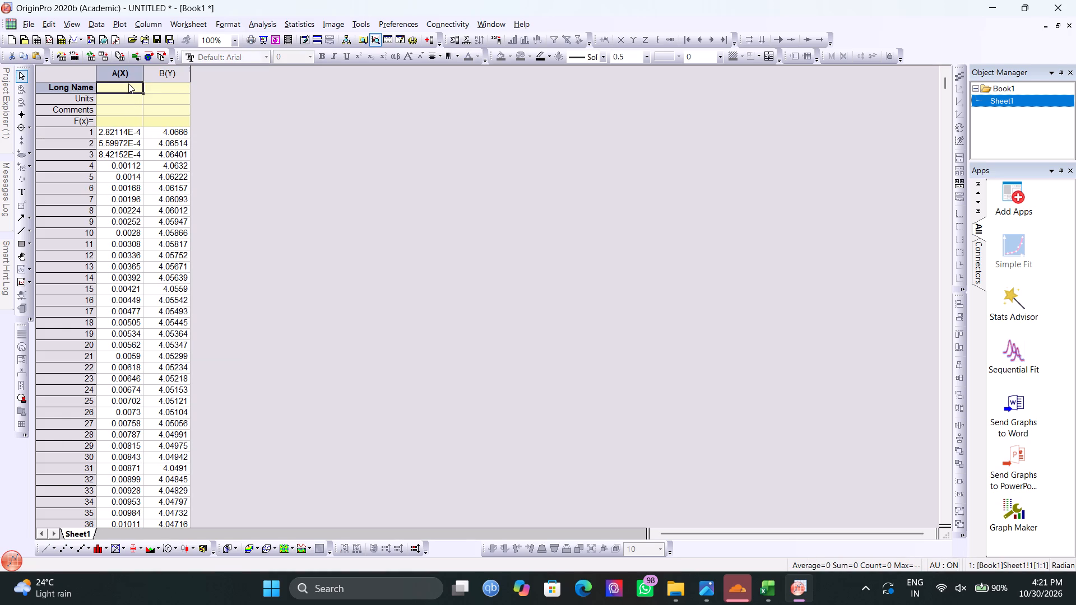
text(Capacity)
key(Right)
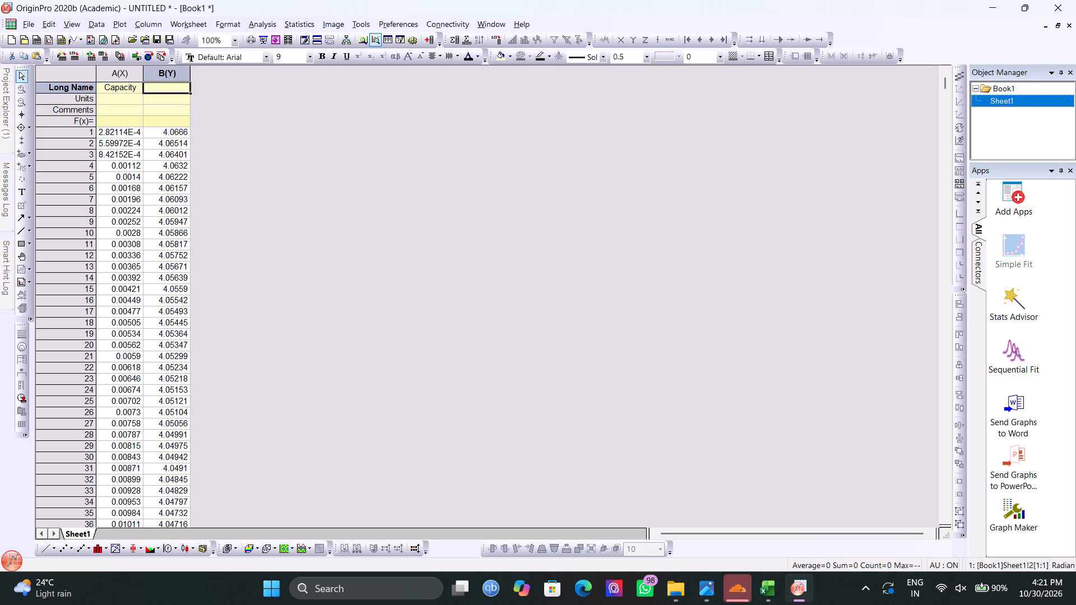
text(Voltage)
click(297, 118)
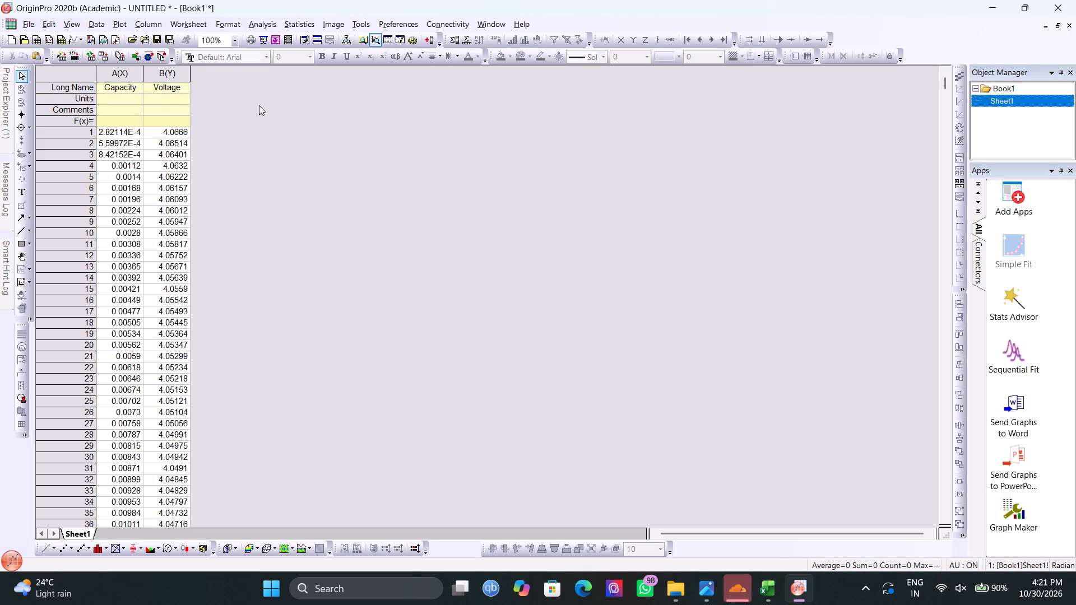
View the Discharge Curve picture on the Plots sheet in Excel as a reference, and return to Origin's Book1.
key(alt+Tab)
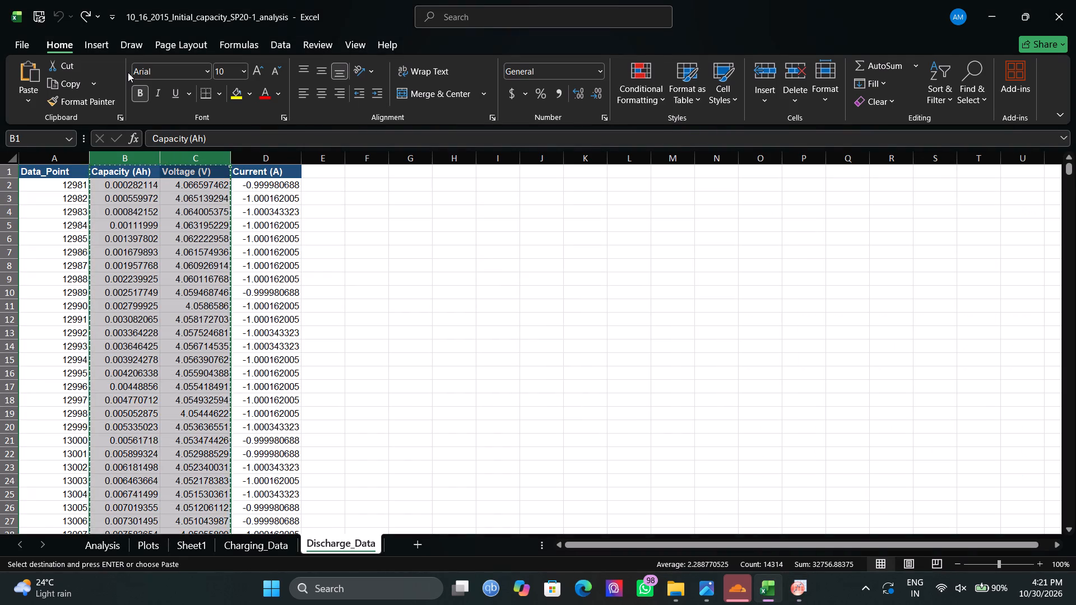
key(alt+Tab)
key(alt+Tab)
key(alt+Tab)
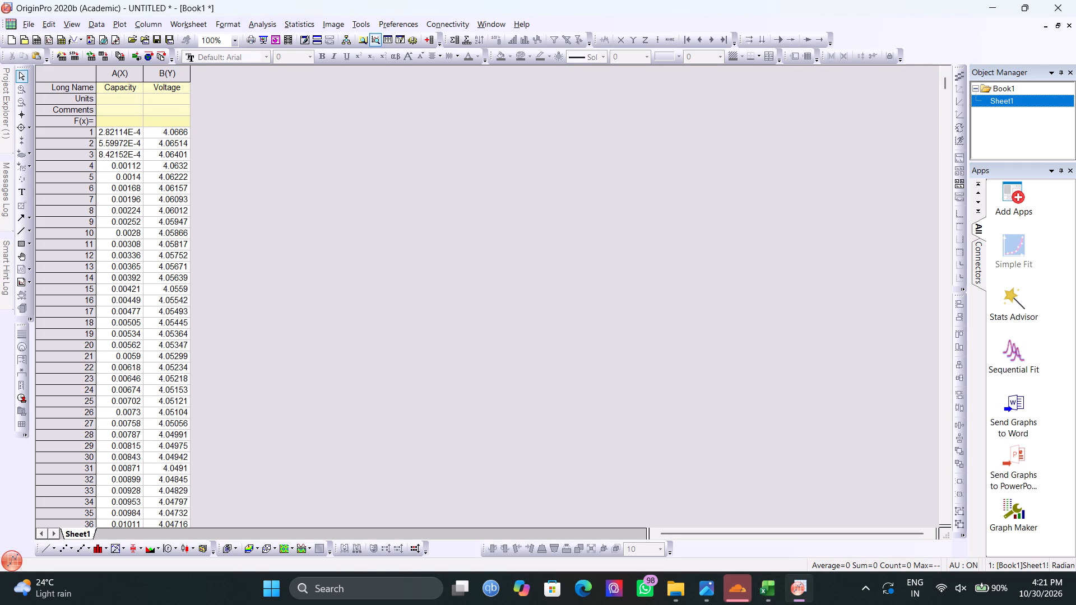
key(alt+Tab)
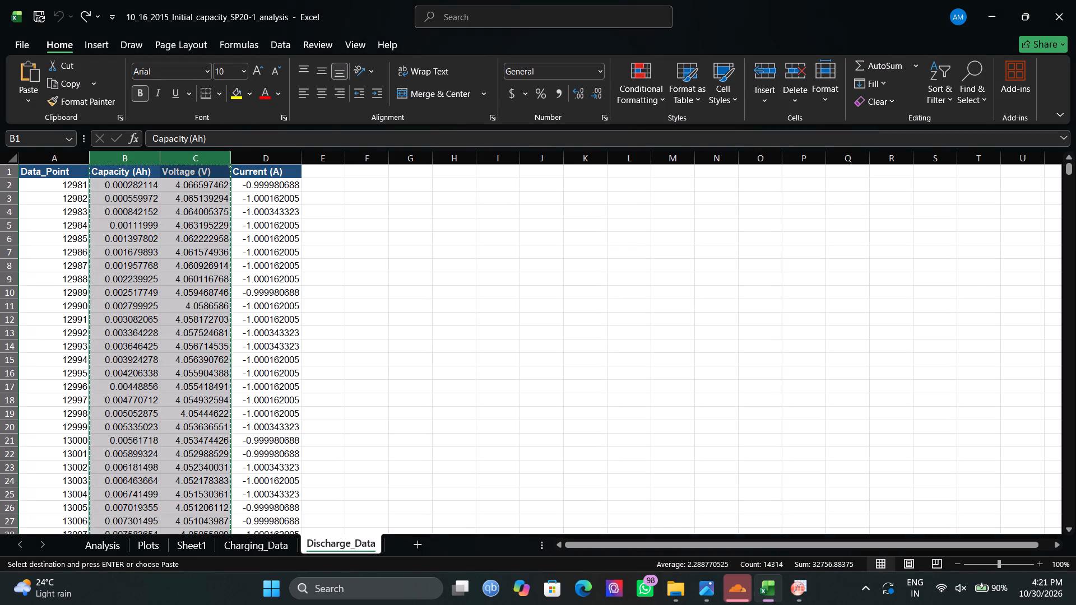
click(149, 548)
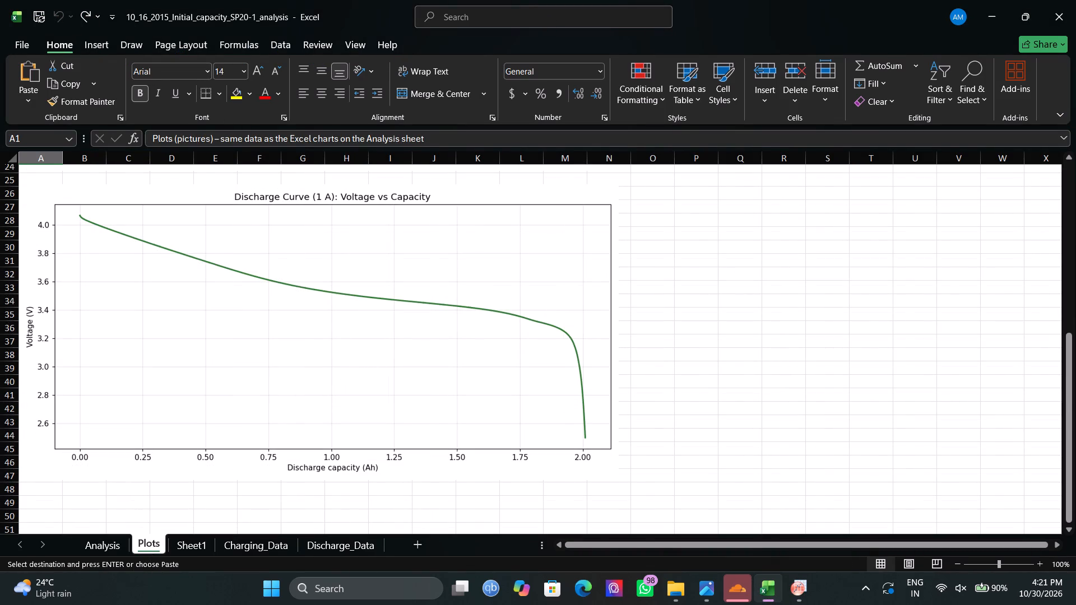
key(alt+Tab)
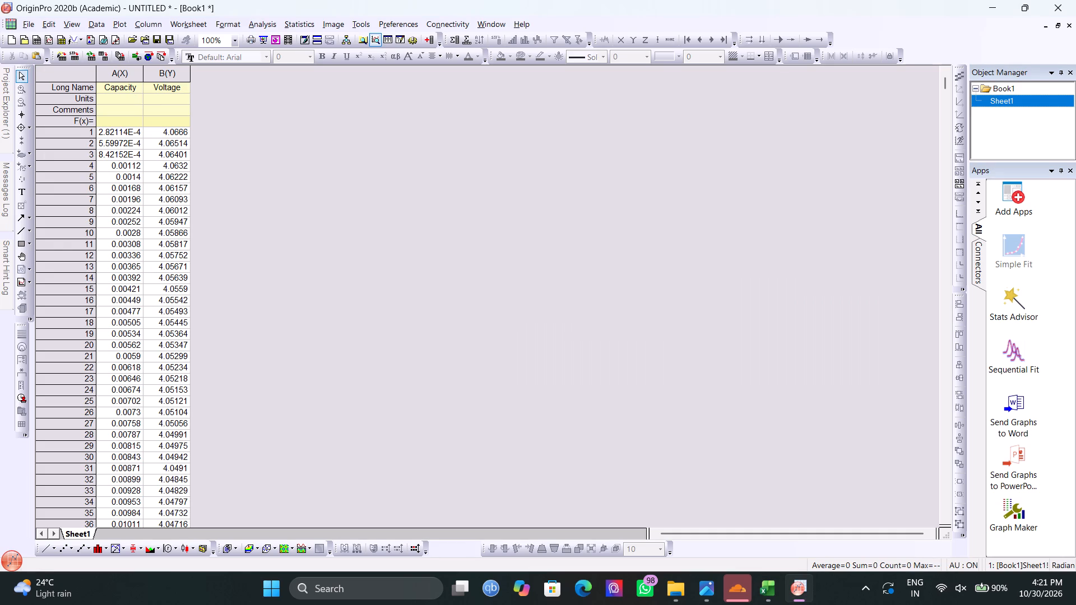
Plot Book1's Capacity and Voltage columns as a line graph.
drag(120, 78, 170, 86)
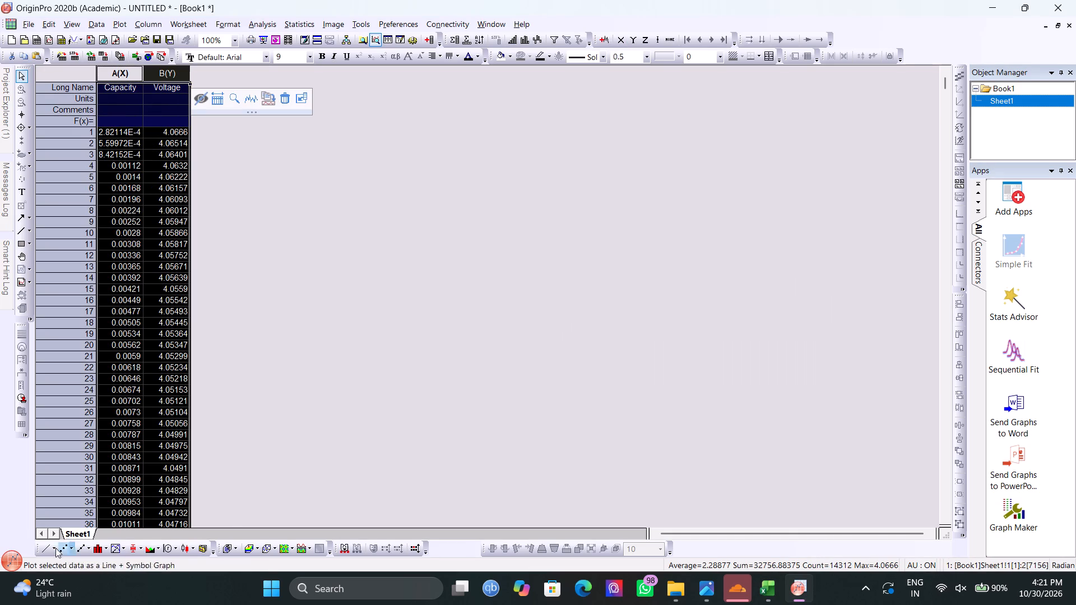
click(43, 547)
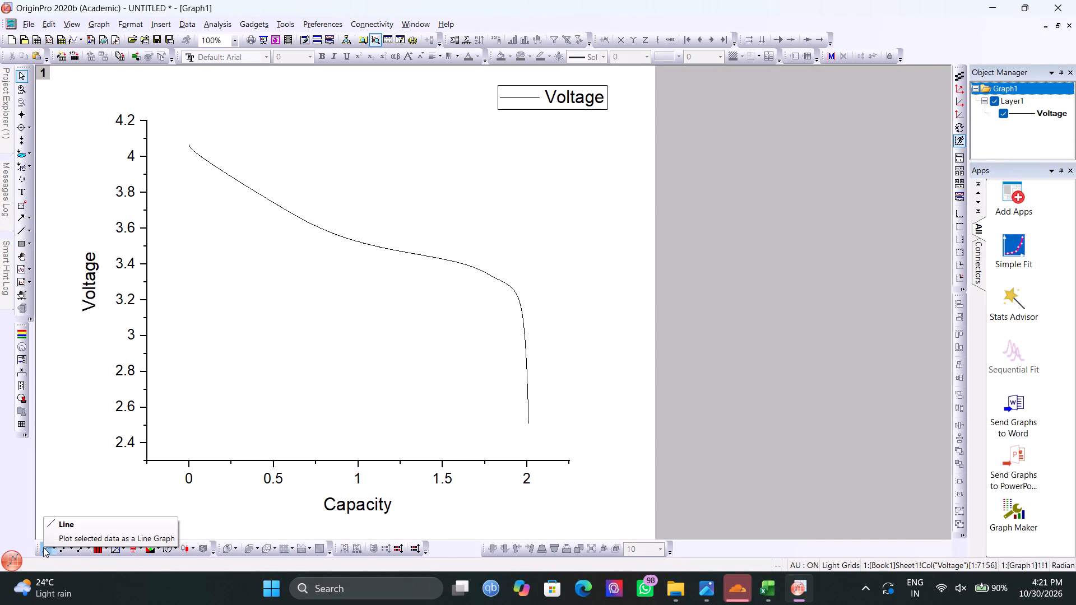
Compare the Origin graph with the Discharge Curve on Excel's Plots sheet, and review the charge plot and the Analysis sheet.
key(alt+Tab)
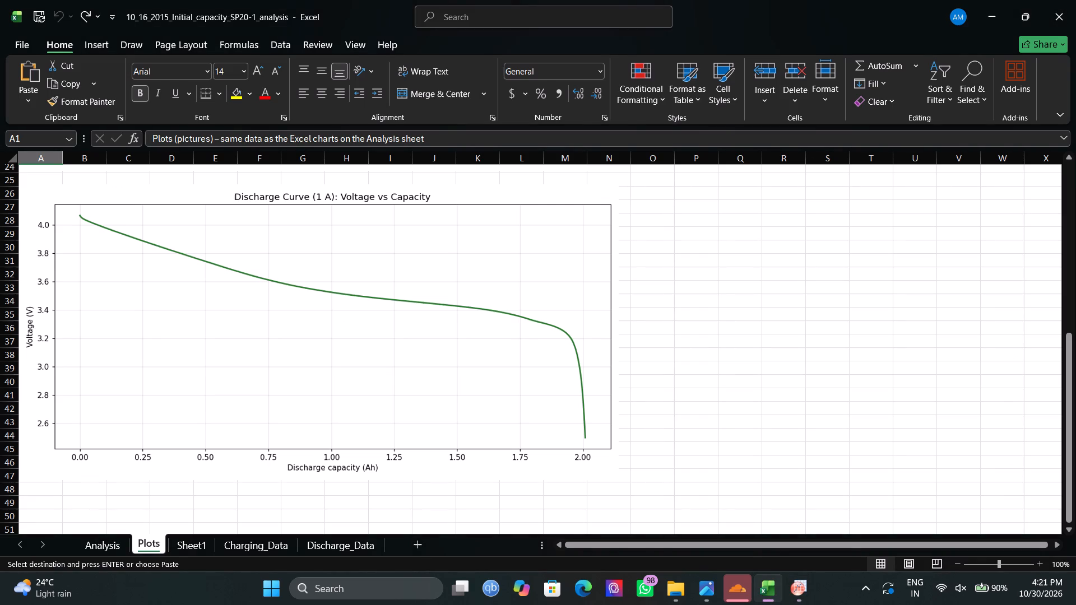
key(alt+Tab)
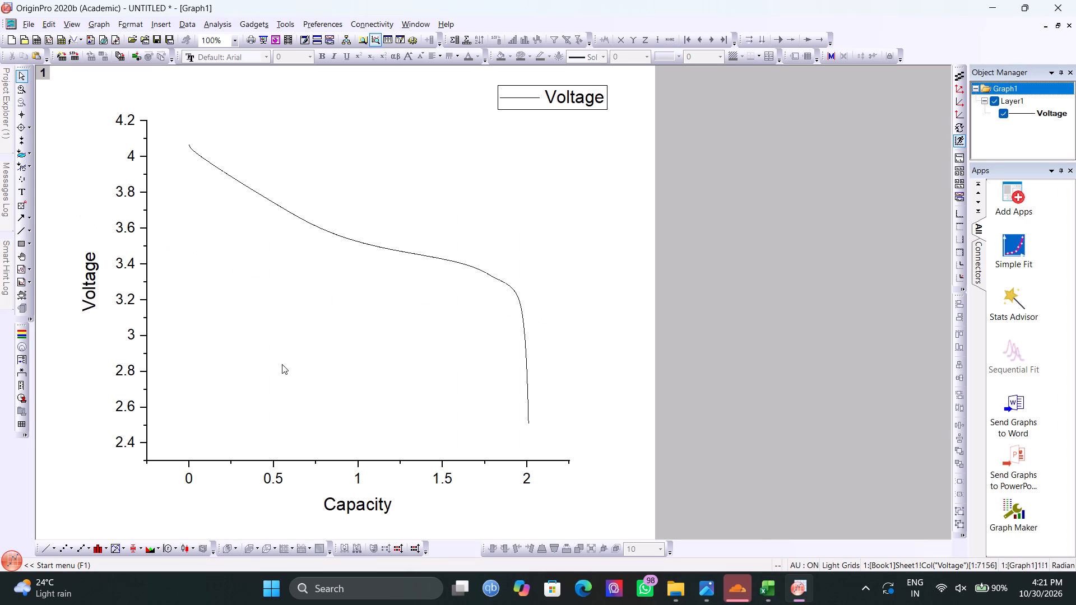
click(768, 592)
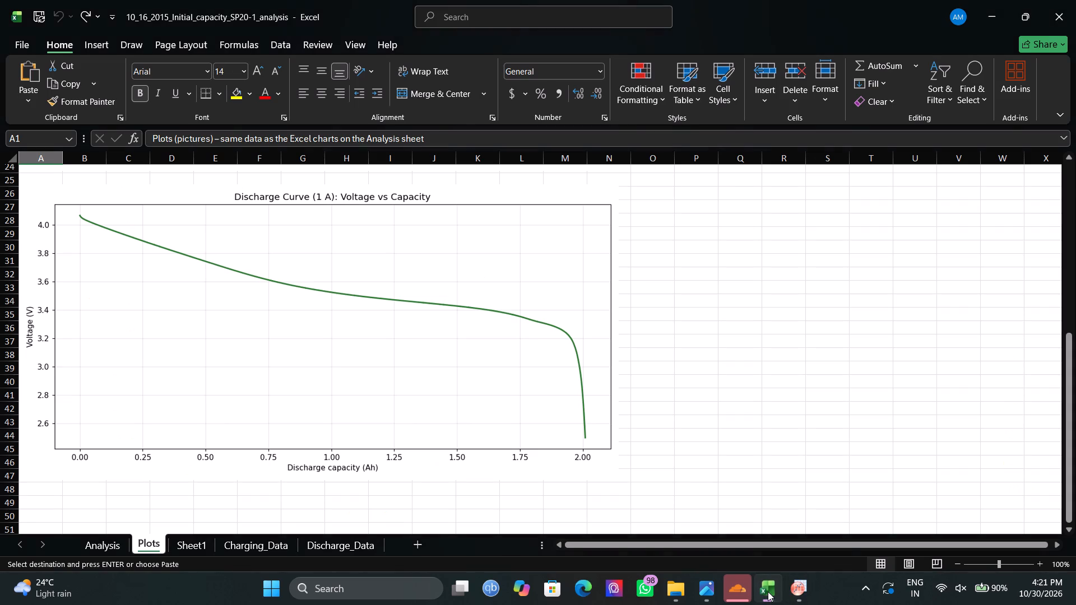
scroll(741, 455, up, 2)
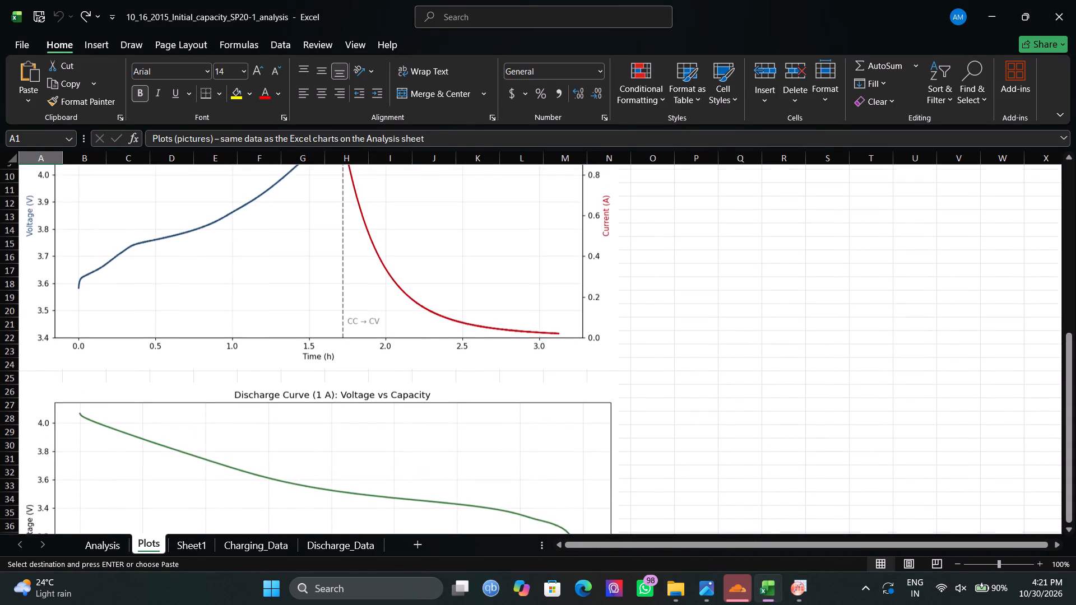
scroll(741, 455, up, 1)
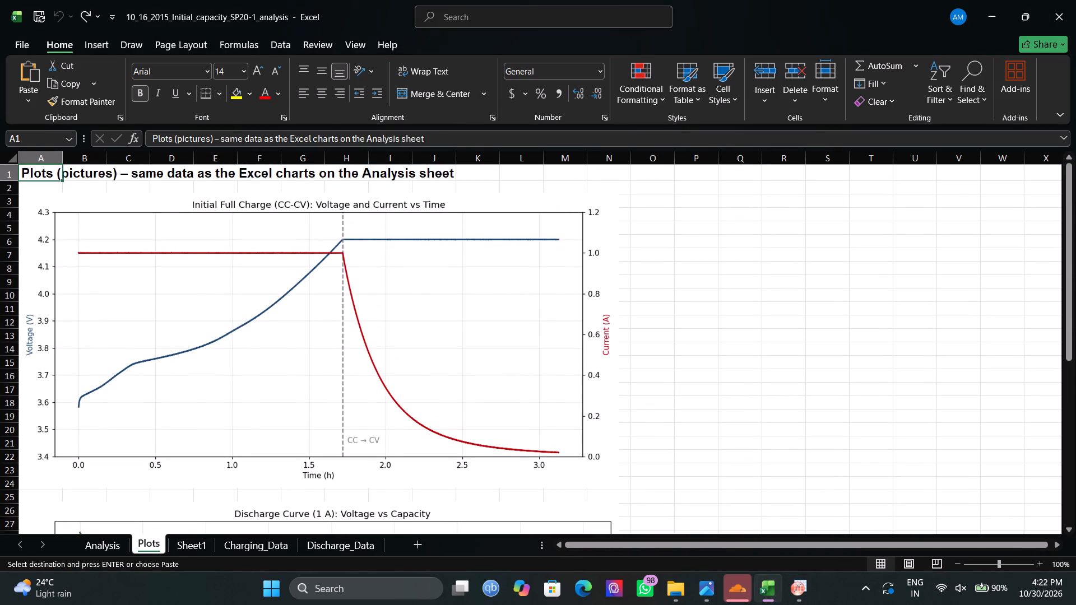
click(108, 550)
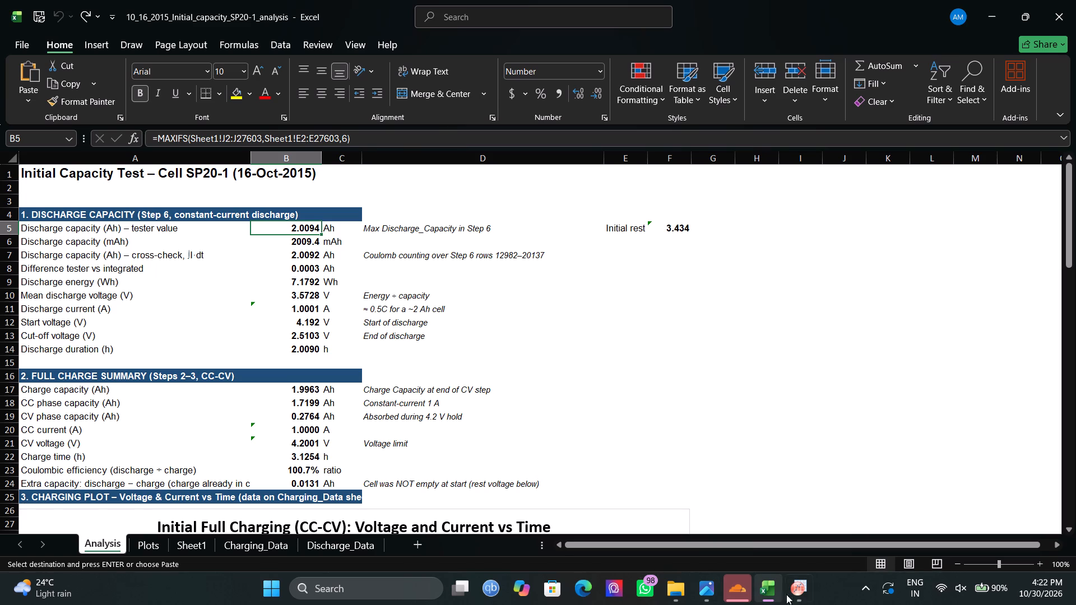
Reopen Book1 in Origin and examine the Capacity and Voltage columns down to their last data row.
click(793, 539)
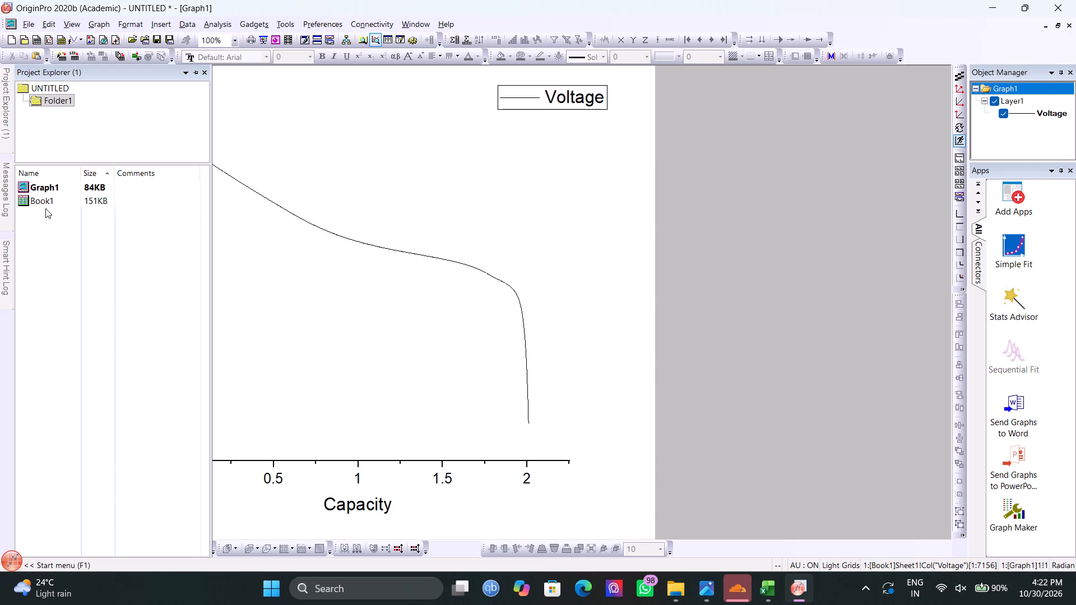
click(47, 194)
double_click(109, 197)
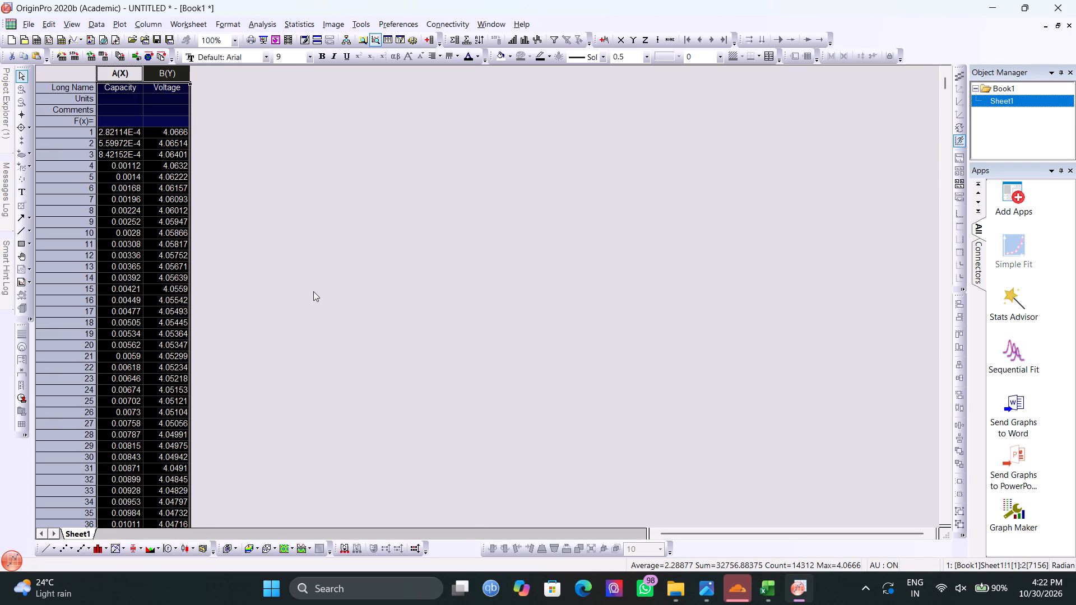
click(116, 78)
click(118, 71)
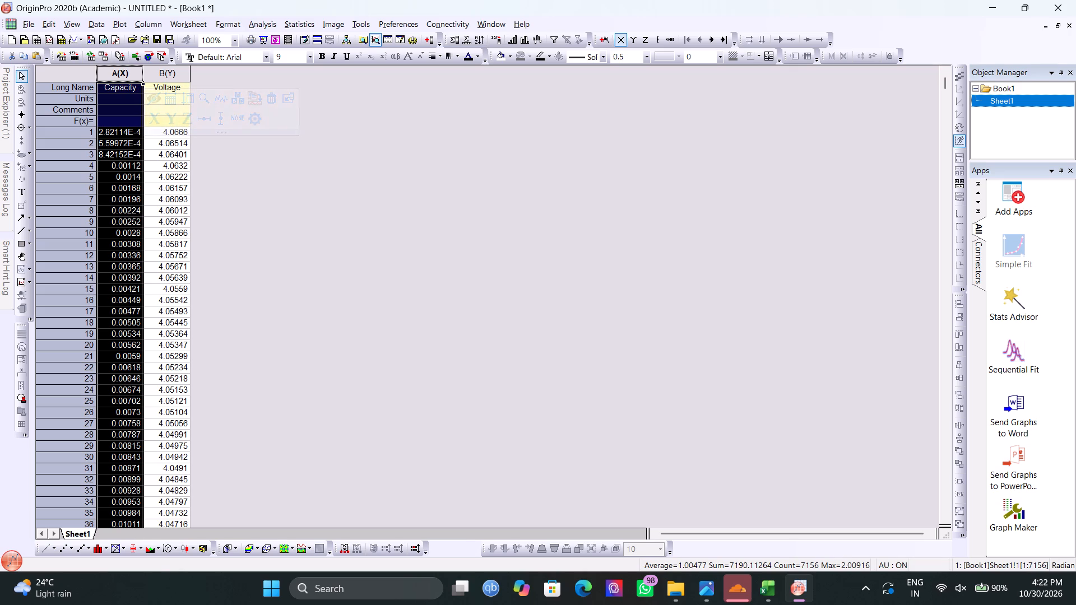
scroll(78, 238, down, 20)
scroll(78, 238, down, 3)
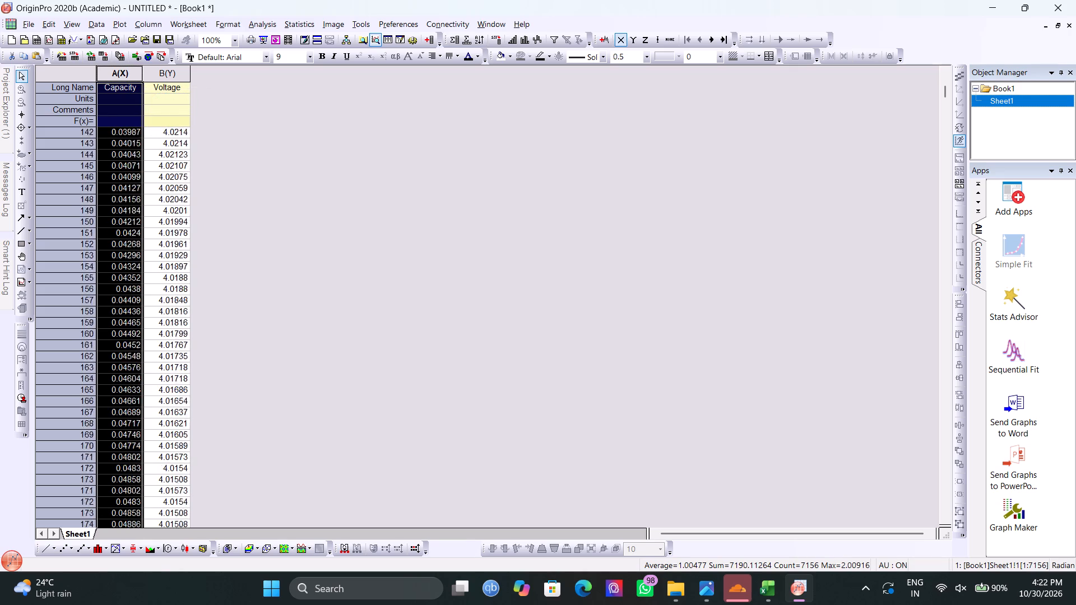
scroll(78, 238, down, 20)
scroll(78, 238, down, 20)
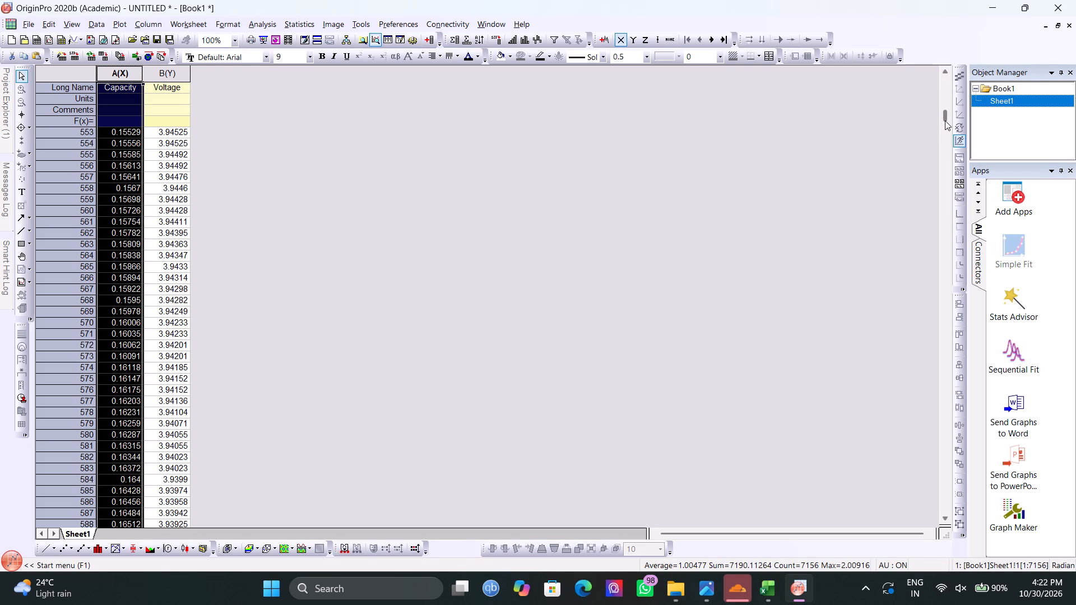
drag(945, 120, 939, 562)
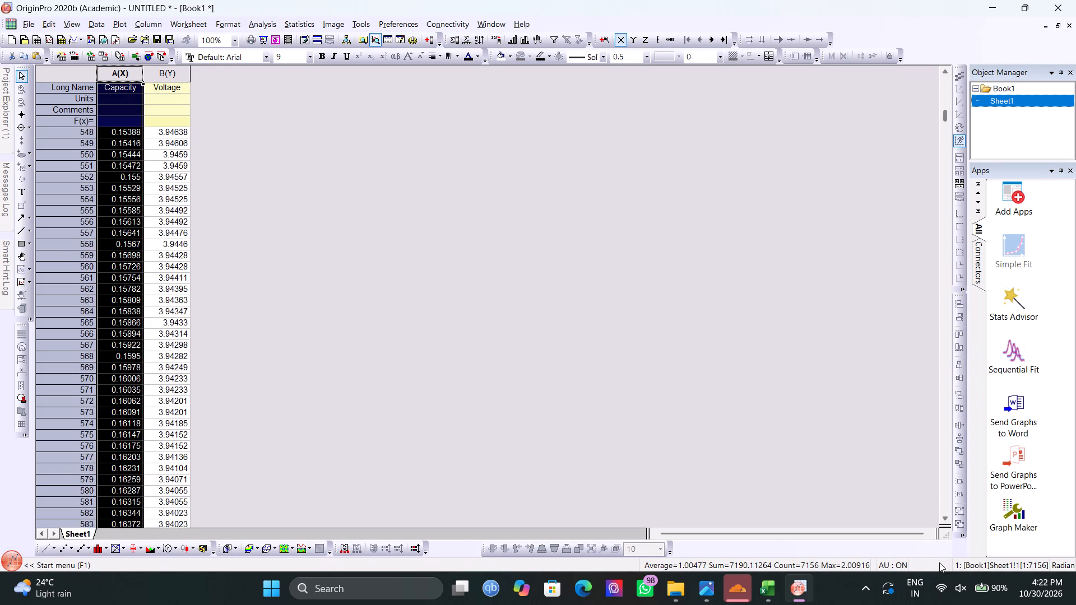
scroll(400, 363, down, 3)
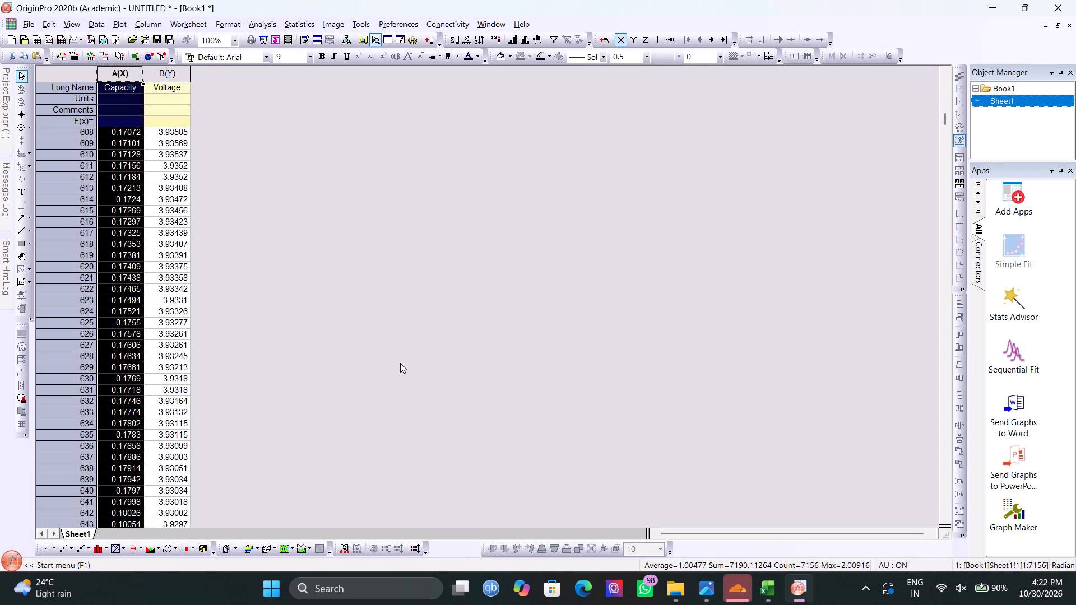
click(940, 306)
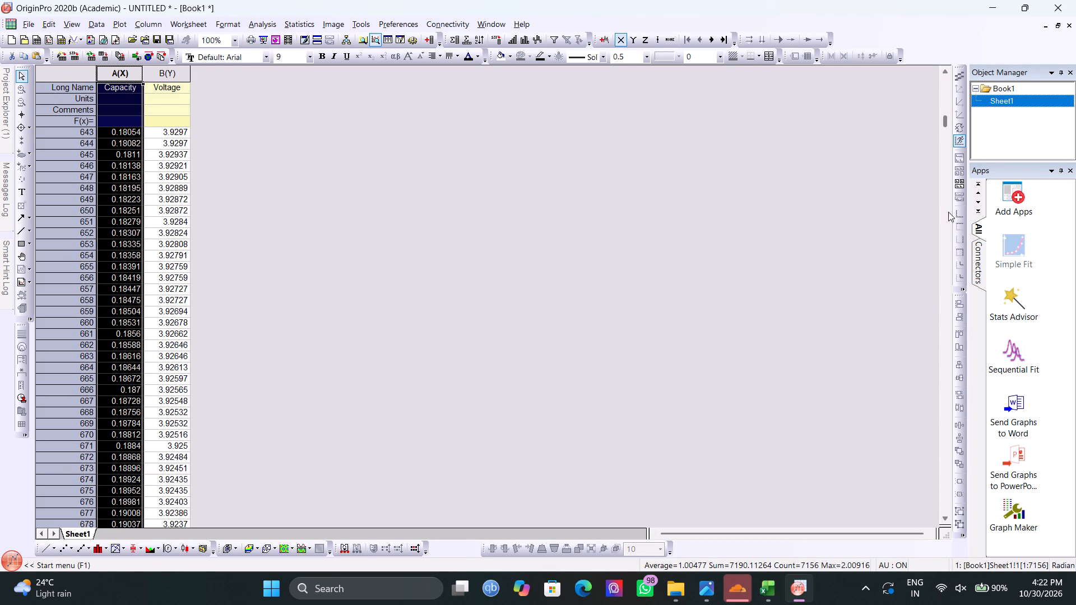
drag(945, 126, 941, 504)
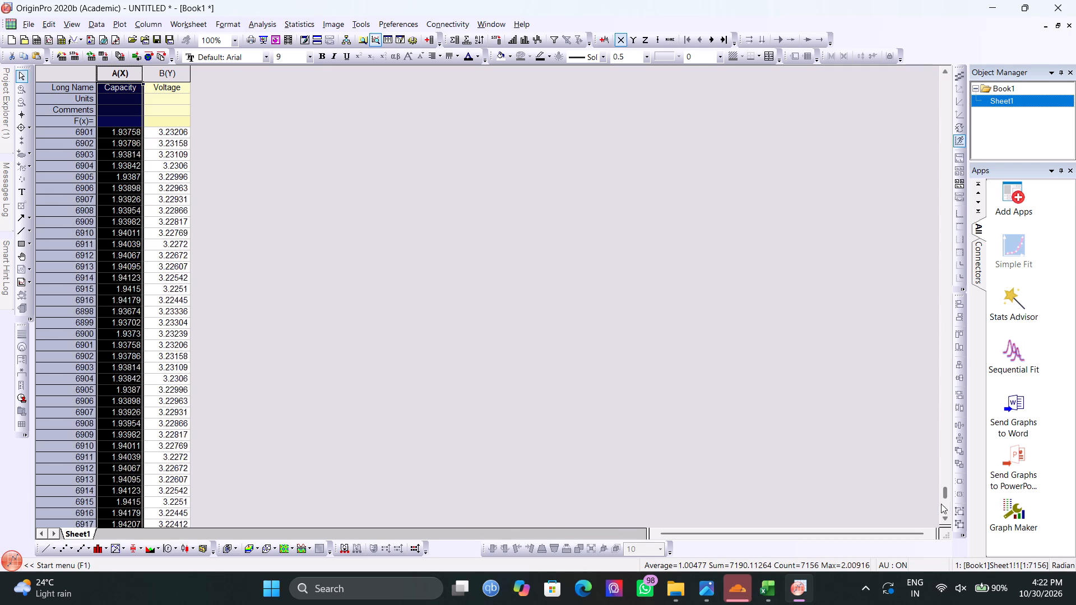
drag(941, 504, 947, 510)
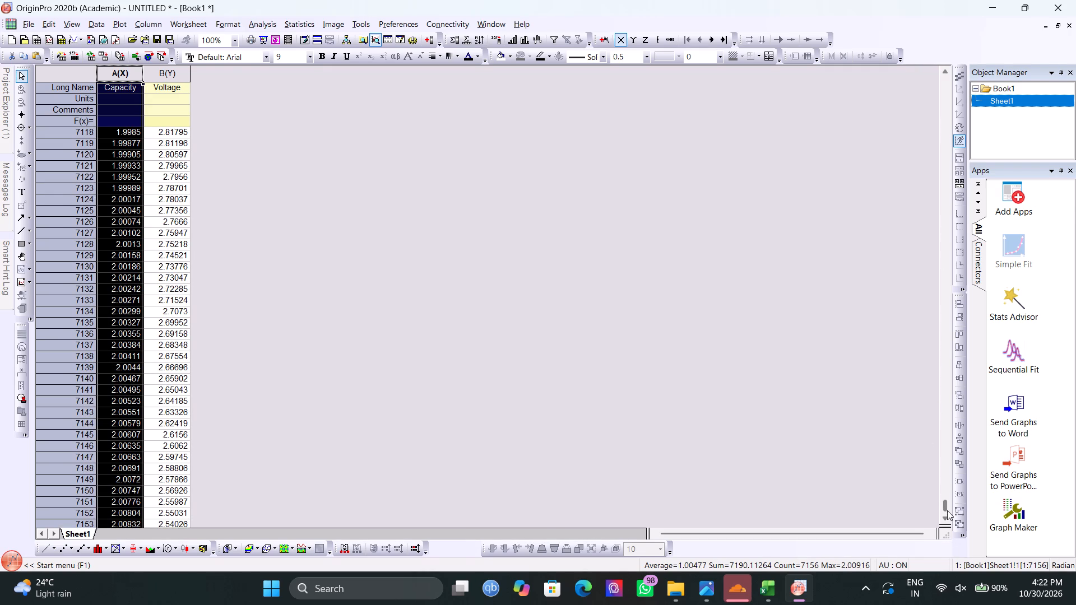
scroll(529, 399, down, 1)
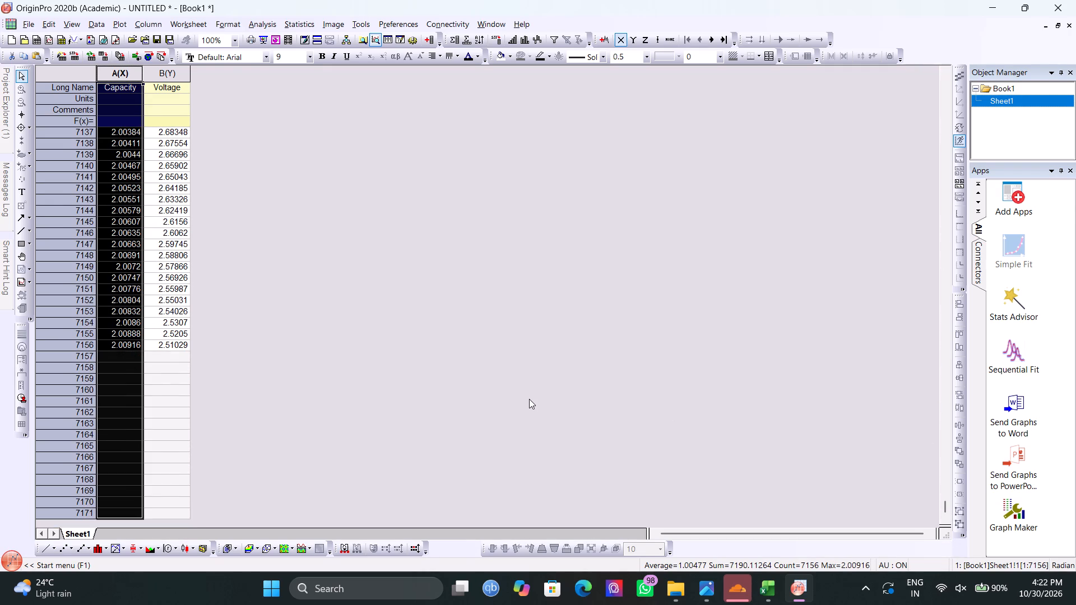
click(529, 399)
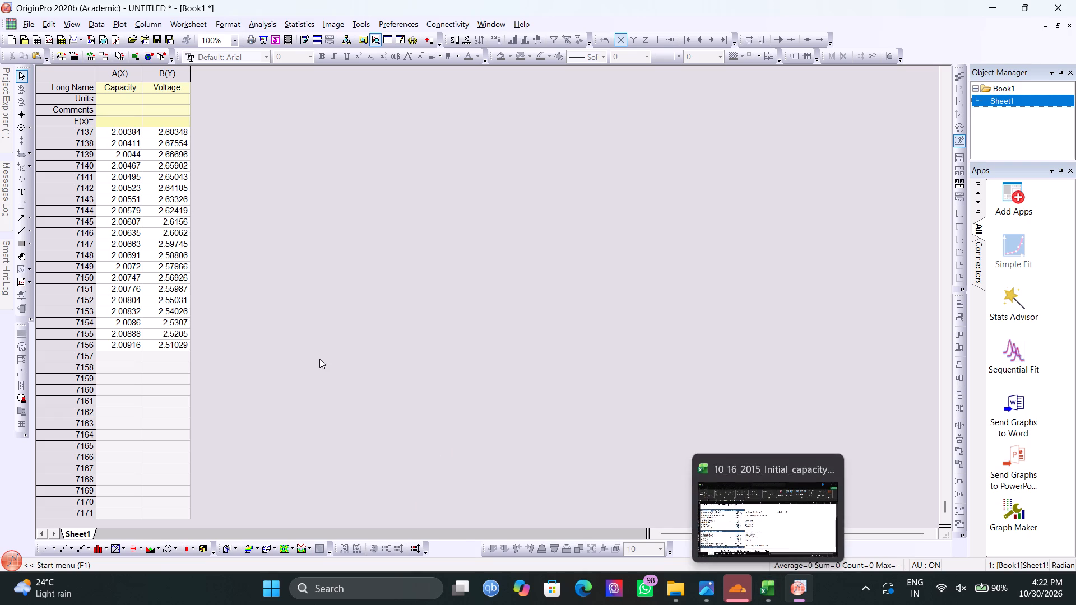
Switch to Excel, review the charge plot on the Plots sheet, and open the Charging_Data sheet.
click(771, 594)
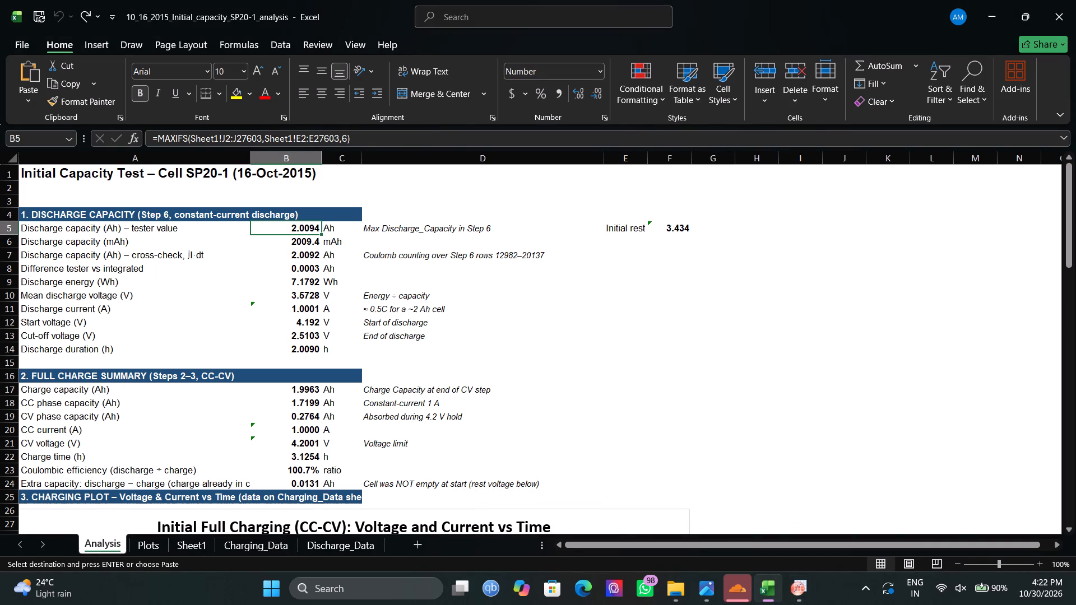
click(230, 546)
click(315, 548)
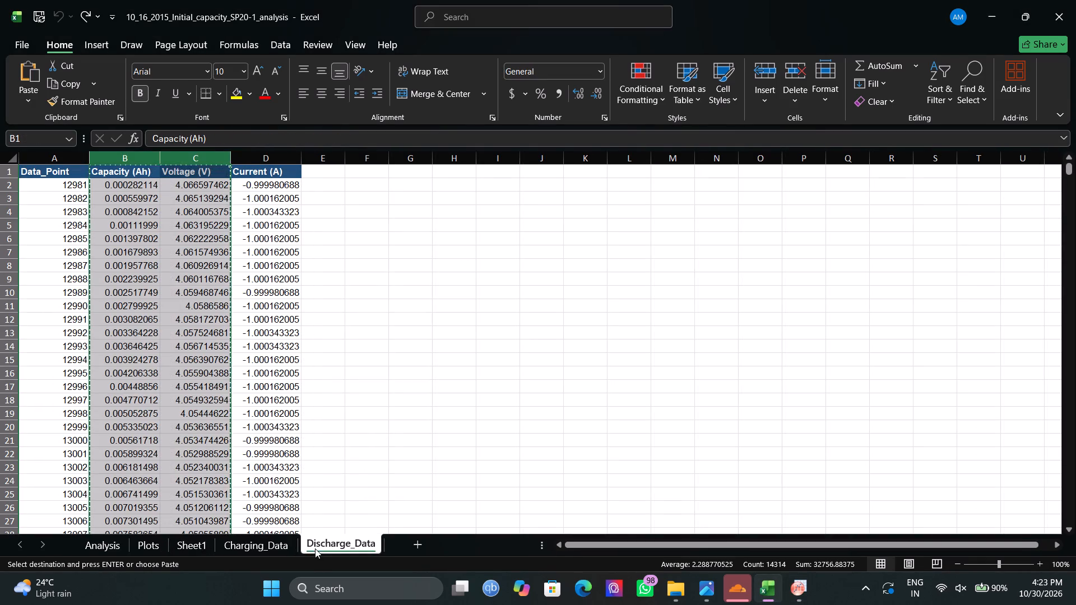
click(143, 538)
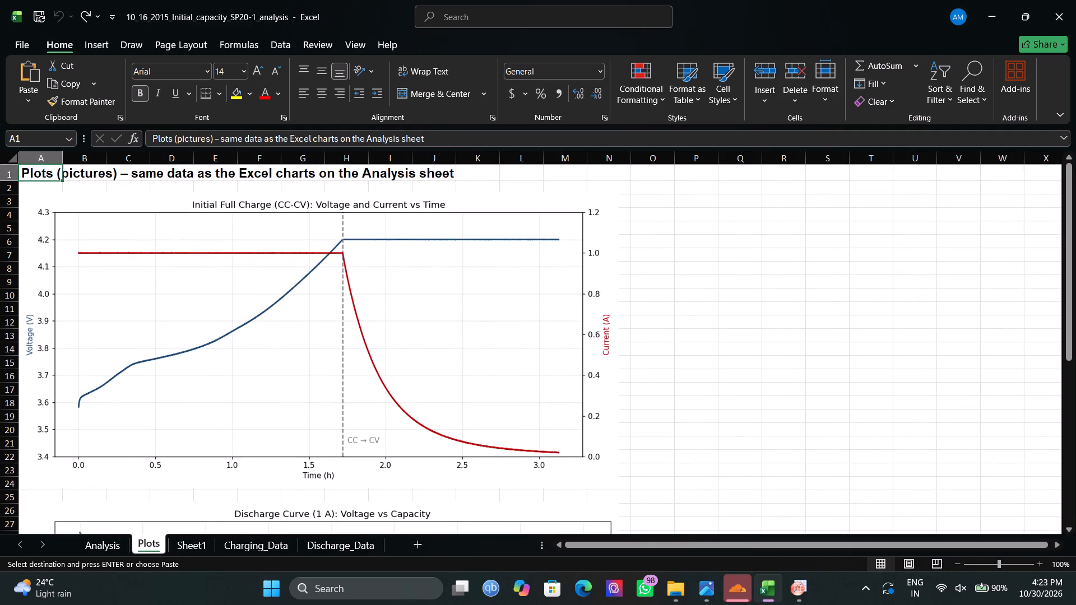
click(272, 543)
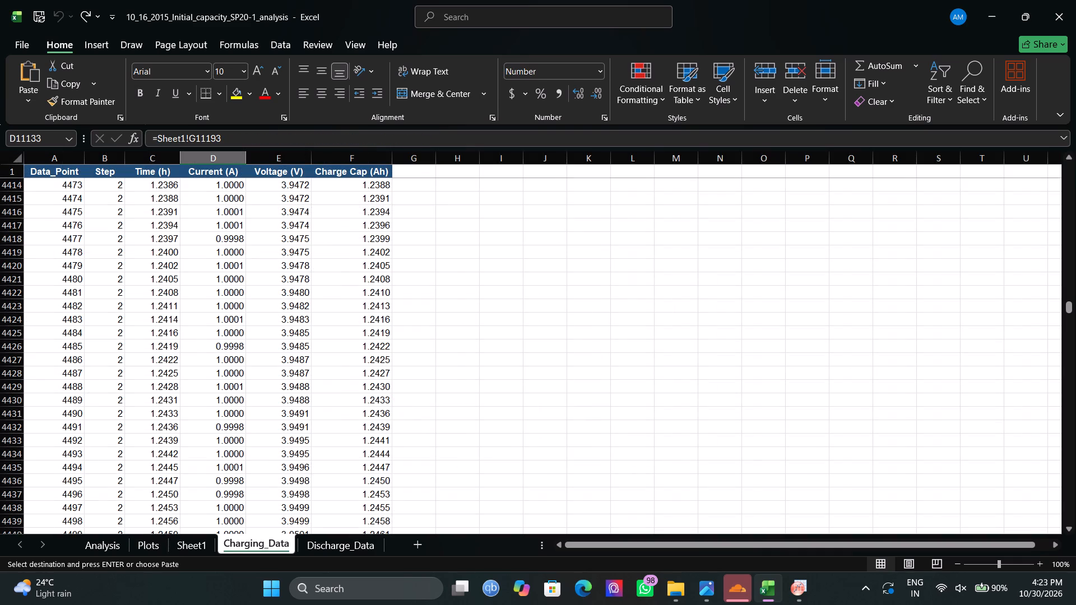
Return to Origin, create a new empty workbook in Folder1, and open its worksheet.
key(alt+Tab)
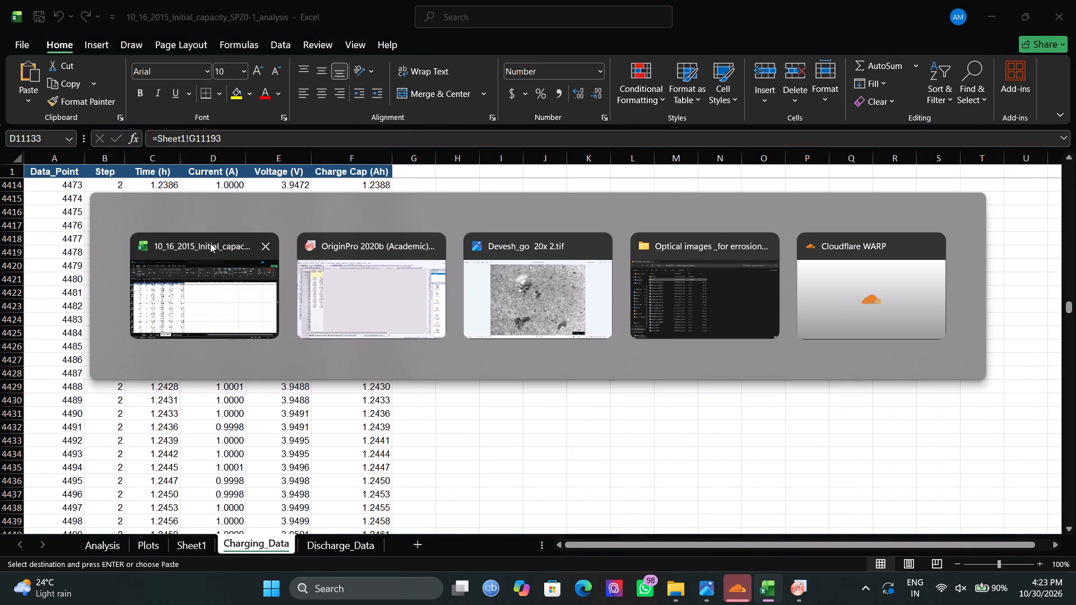
click(1, 138)
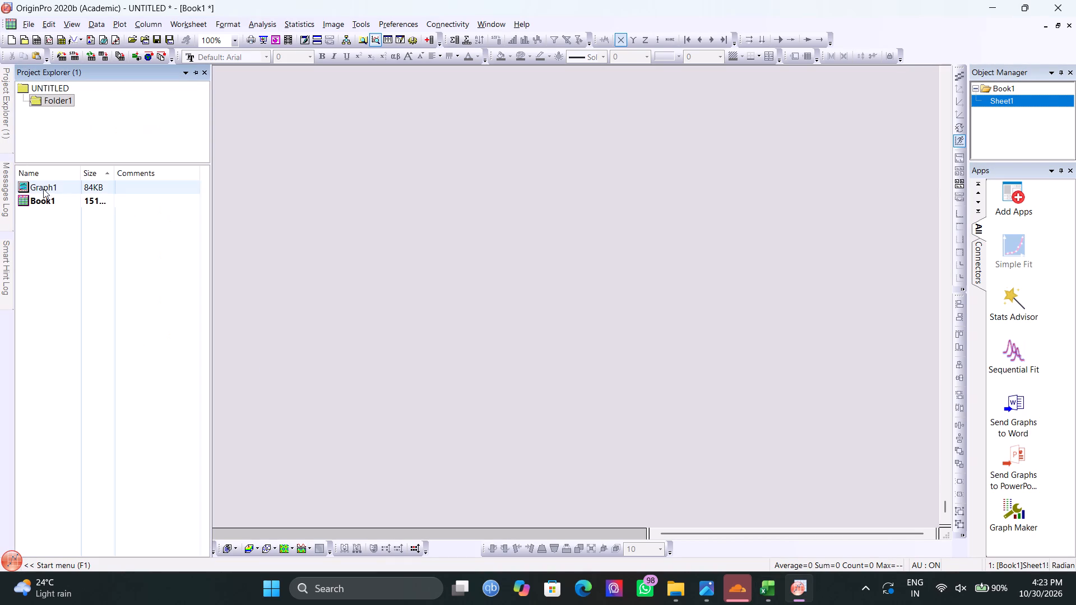
click(31, 40)
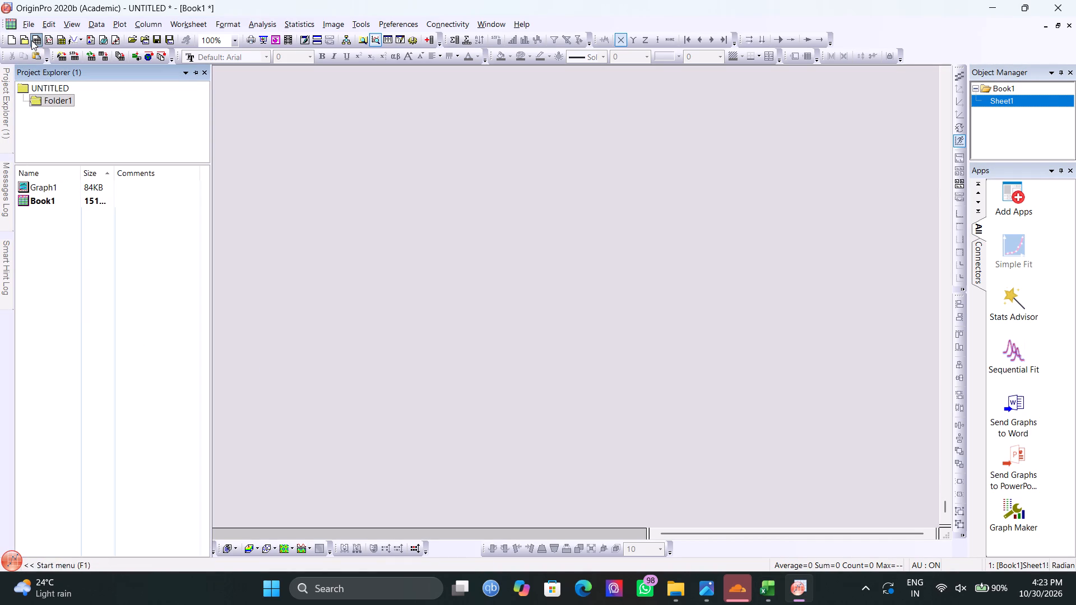
double_click(59, 210)
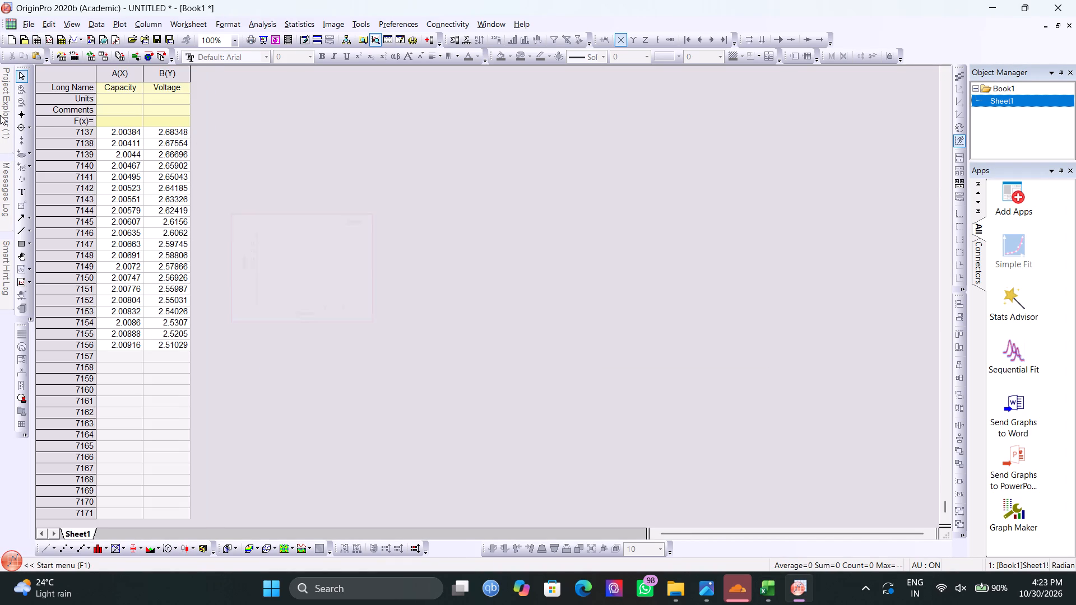
click(0, 108)
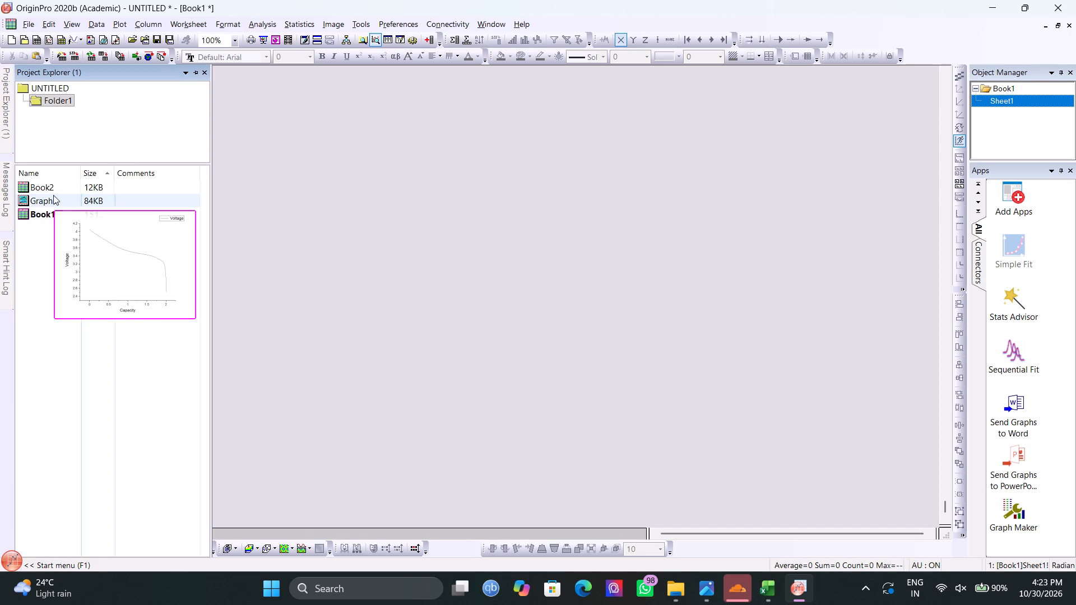
double_click(52, 183)
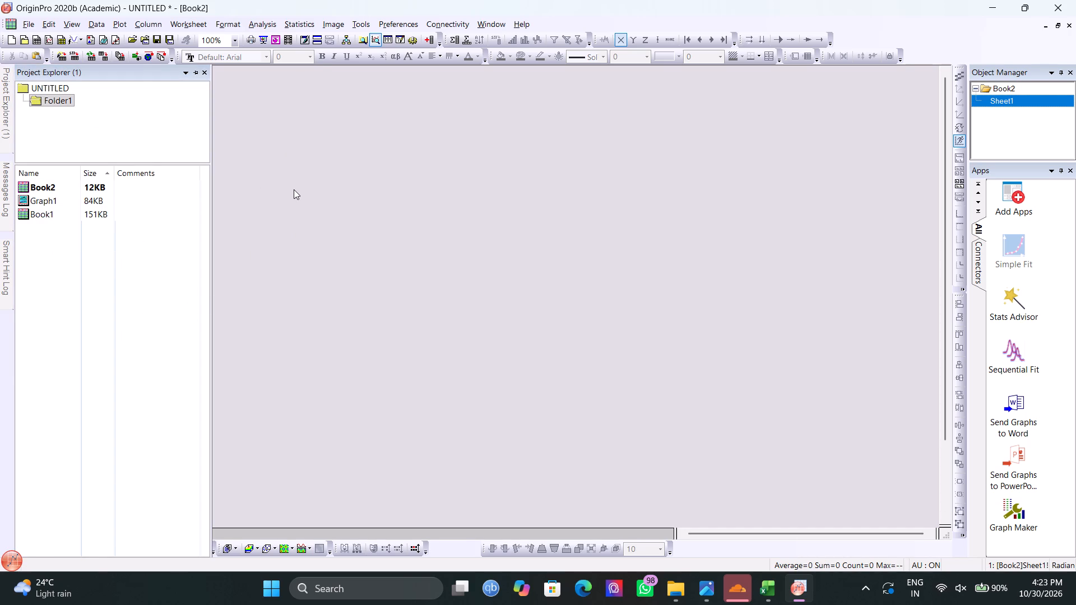
click(294, 189)
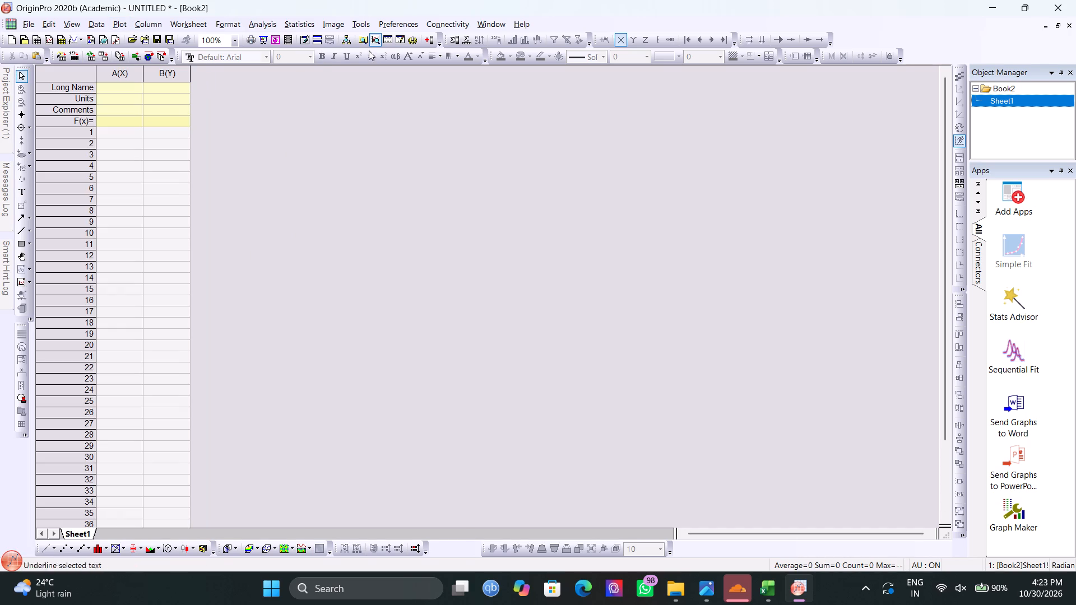
Add a third column to the new worksheet and designate it as Z.
click(429, 40)
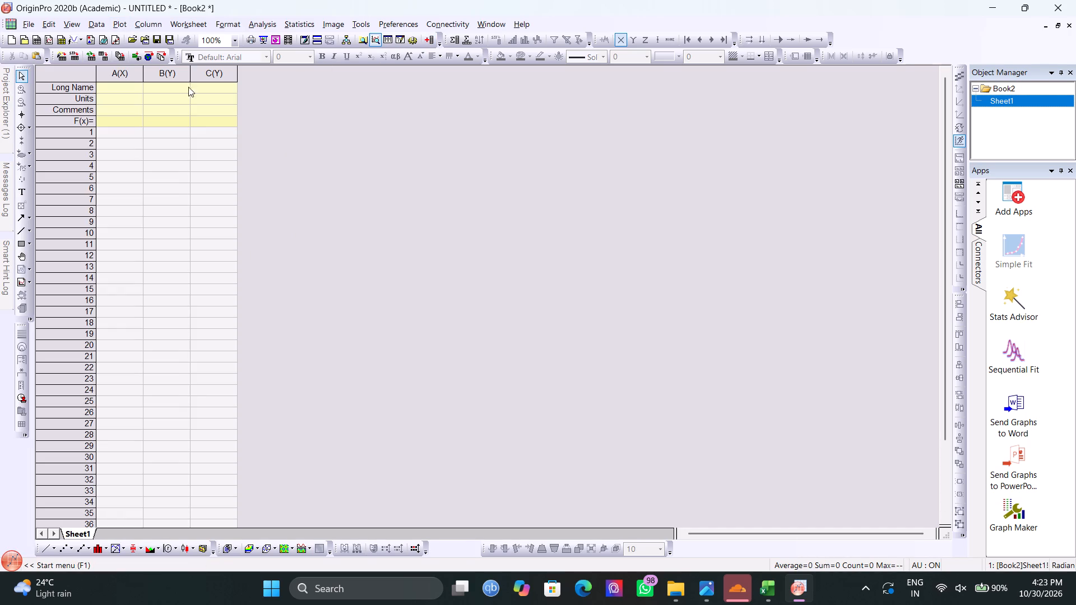
click(212, 76)
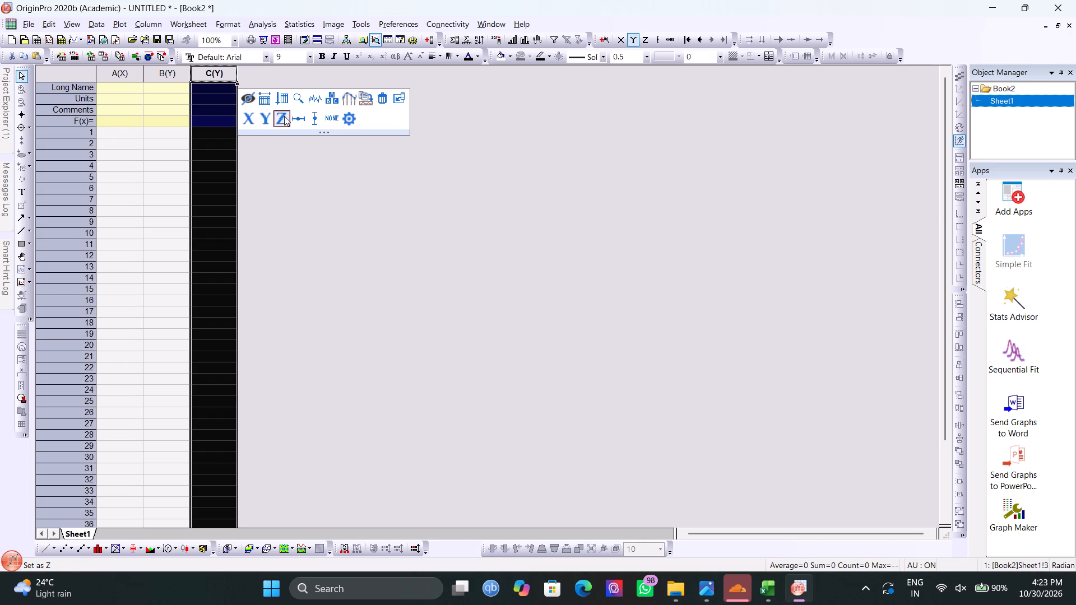
click(285, 116)
click(320, 190)
Copy the Time (h), Current (A) and Voltage (V) columns from Excel's Charging_Data sheet into the new Origin worksheet, starting at column A, row 1.
key(alt+Tab)
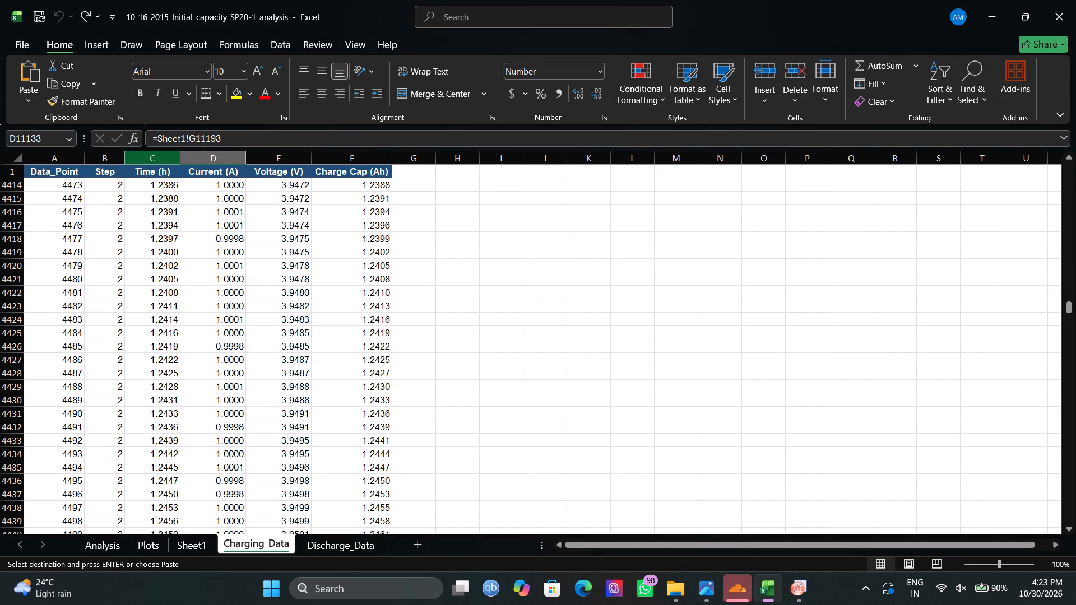
drag(162, 162, 272, 177)
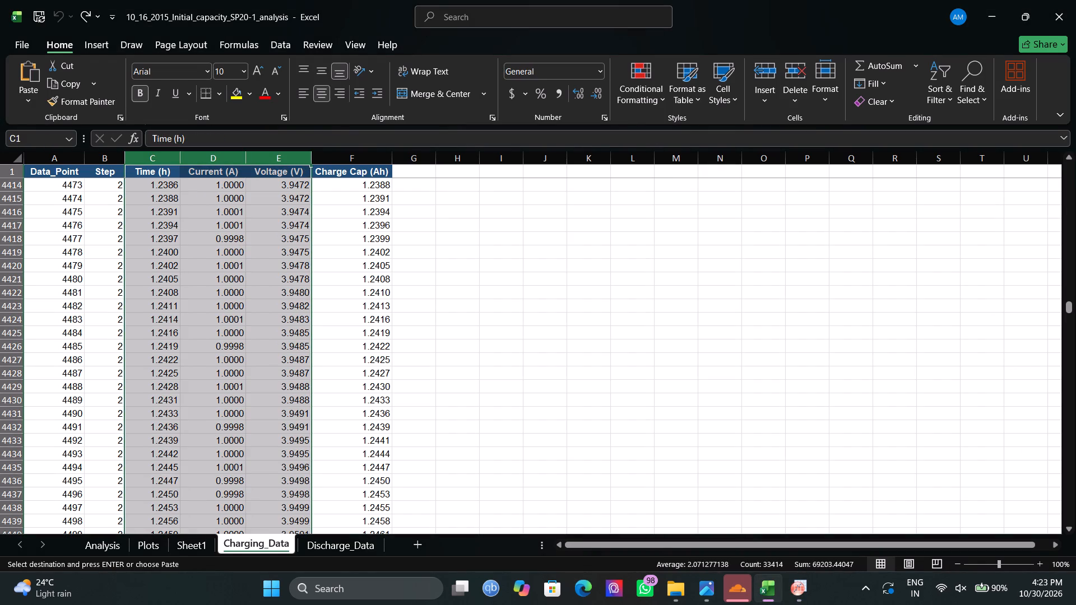
key(ctrl+c)
key(alt+Tab)
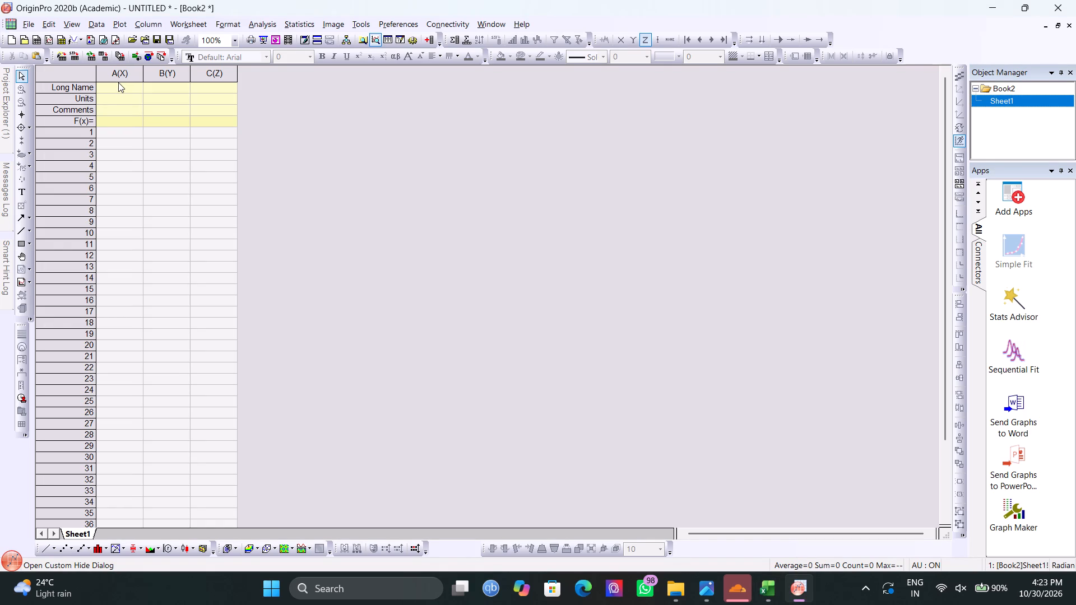
click(123, 133)
key(ctrl+v)
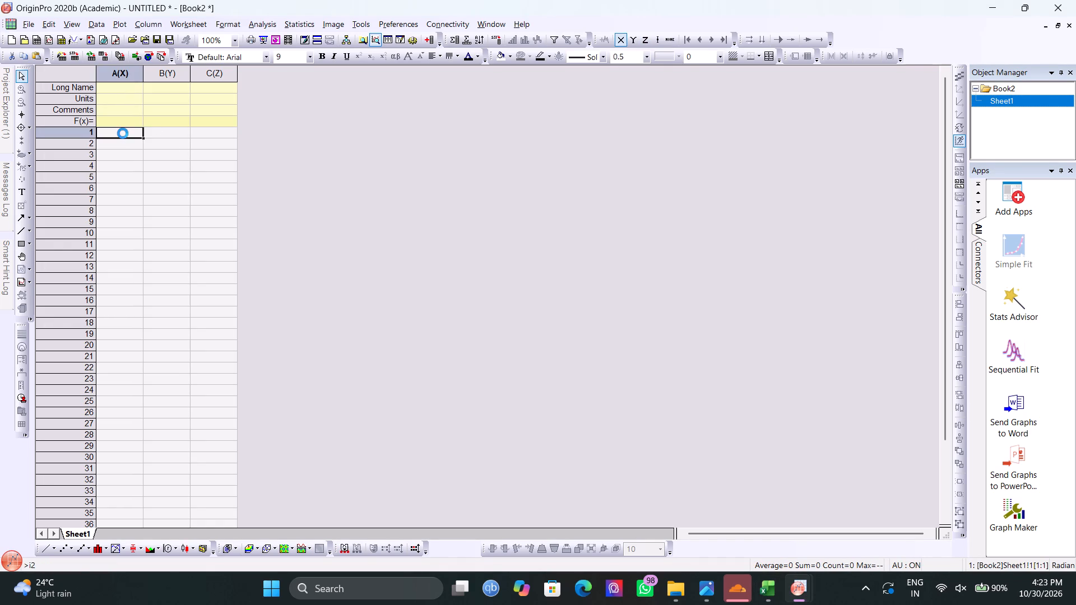
Move the Time (h), Current (A) and Voltage (V) headings from row 1 to the Long Name row.
click(112, 87)
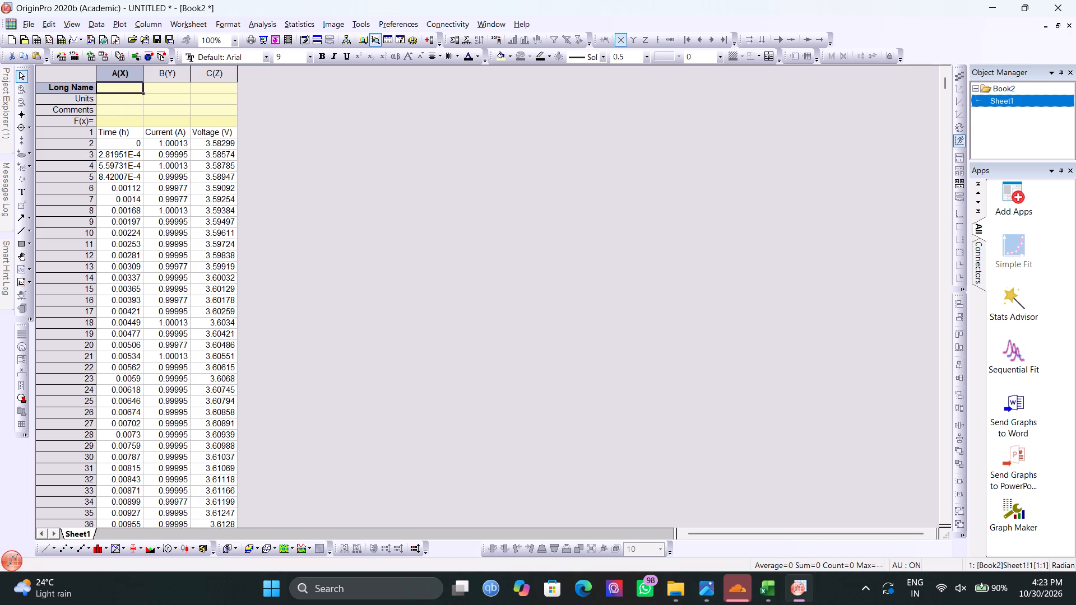
drag(103, 133, 212, 138)
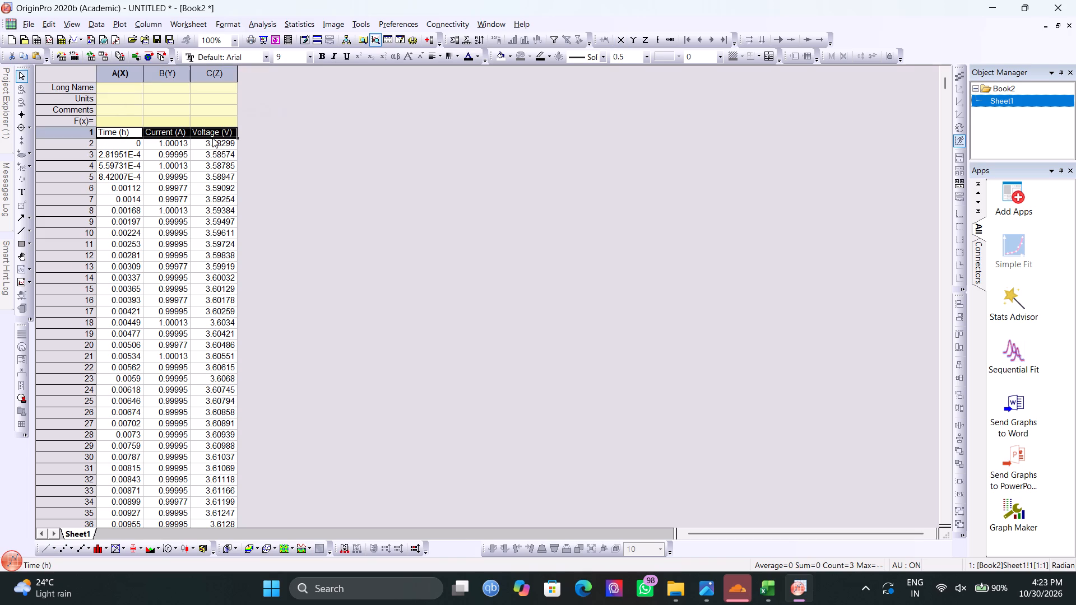
key(ctrl+x)
click(129, 87)
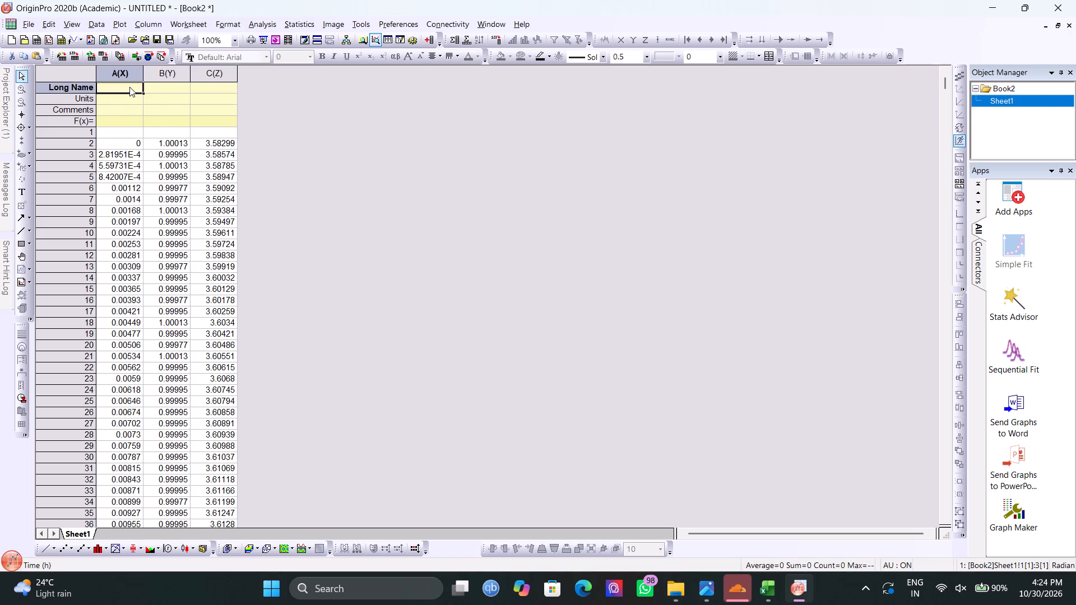
key(ctrl+v)
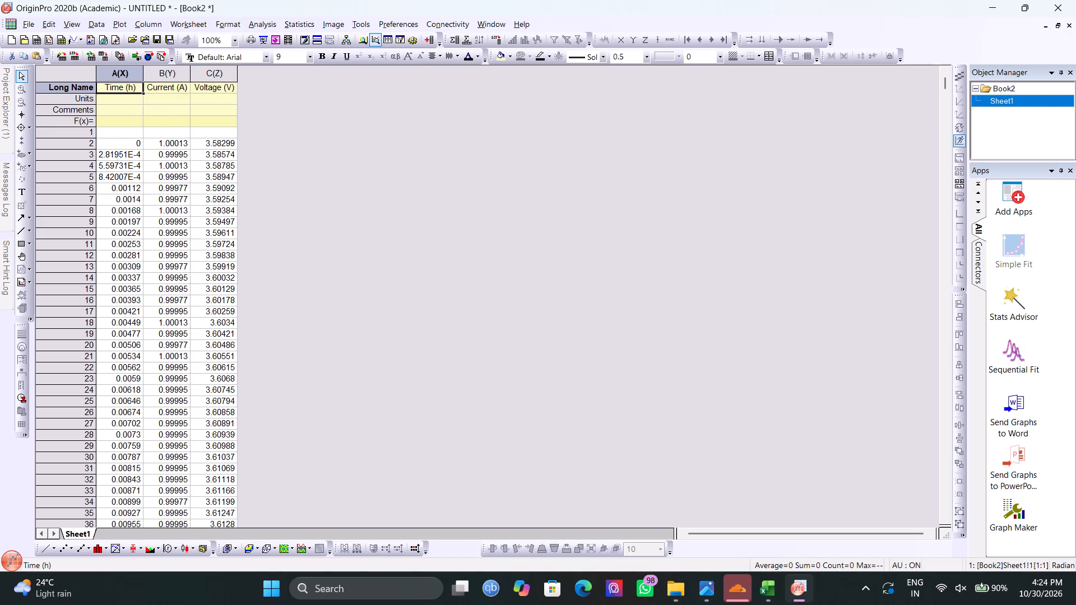
Delete the empty first data row of the charging worksheet.
click(58, 132)
right_click(58, 132)
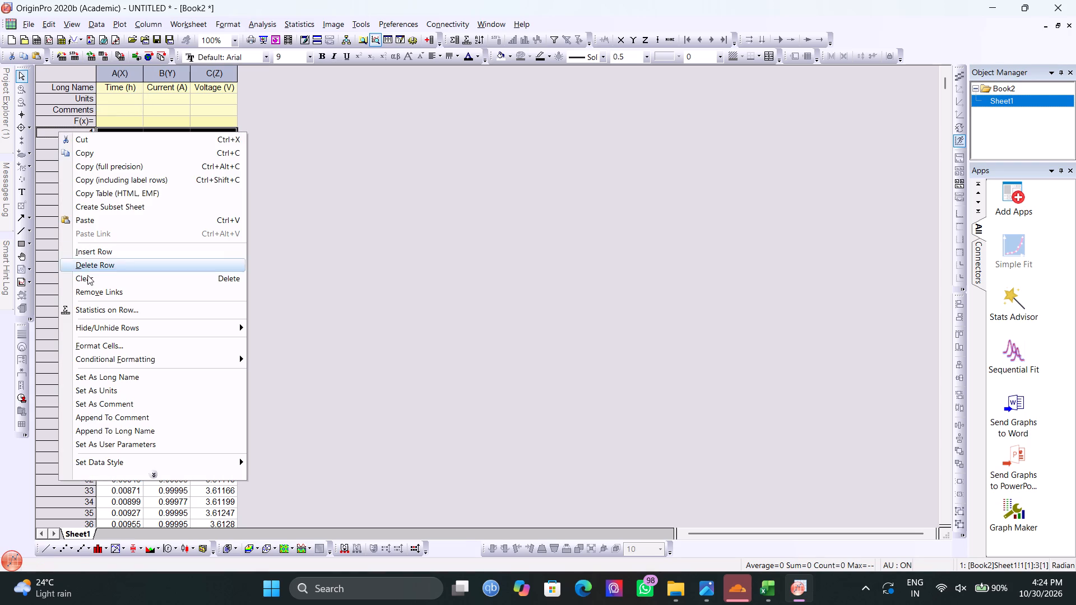
click(99, 266)
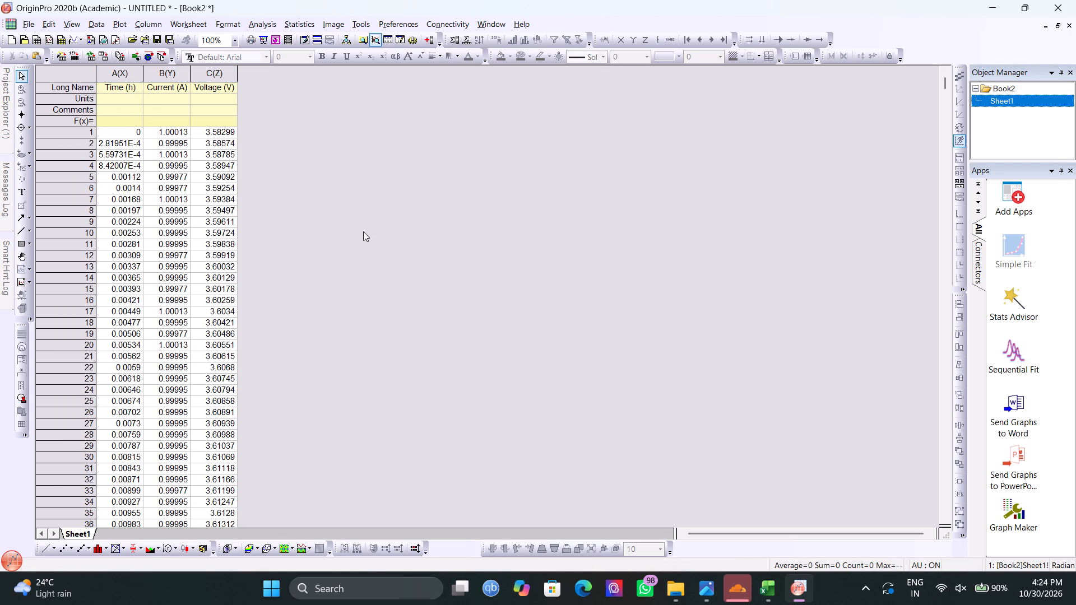
click(363, 231)
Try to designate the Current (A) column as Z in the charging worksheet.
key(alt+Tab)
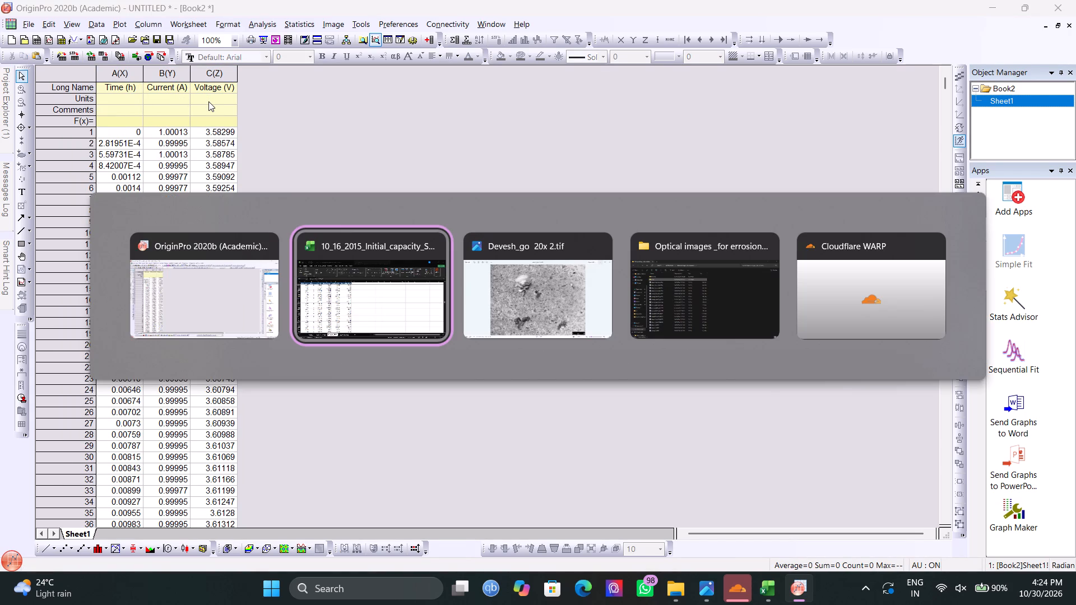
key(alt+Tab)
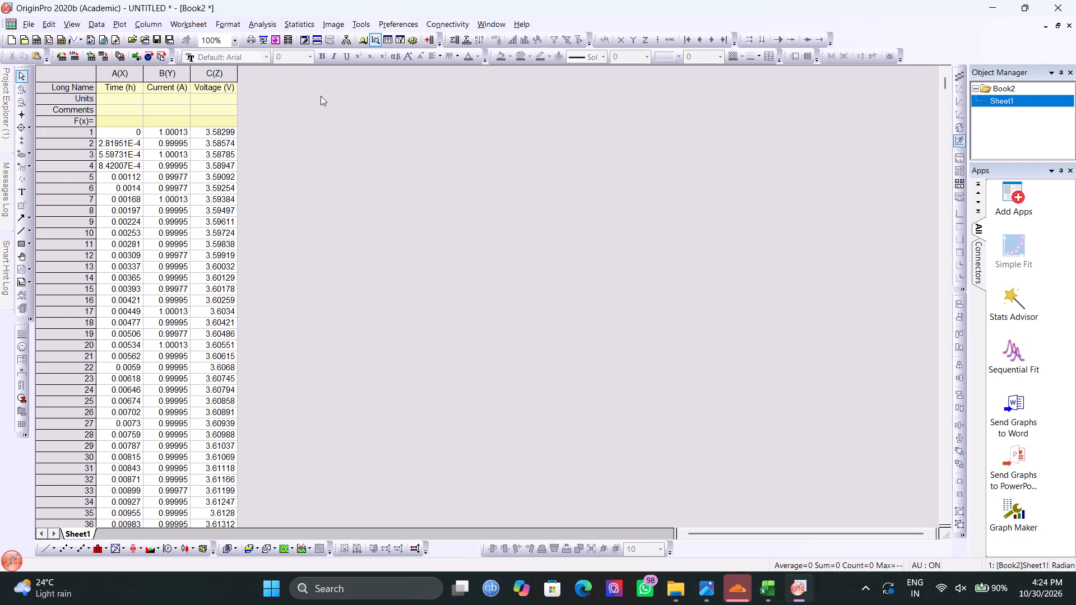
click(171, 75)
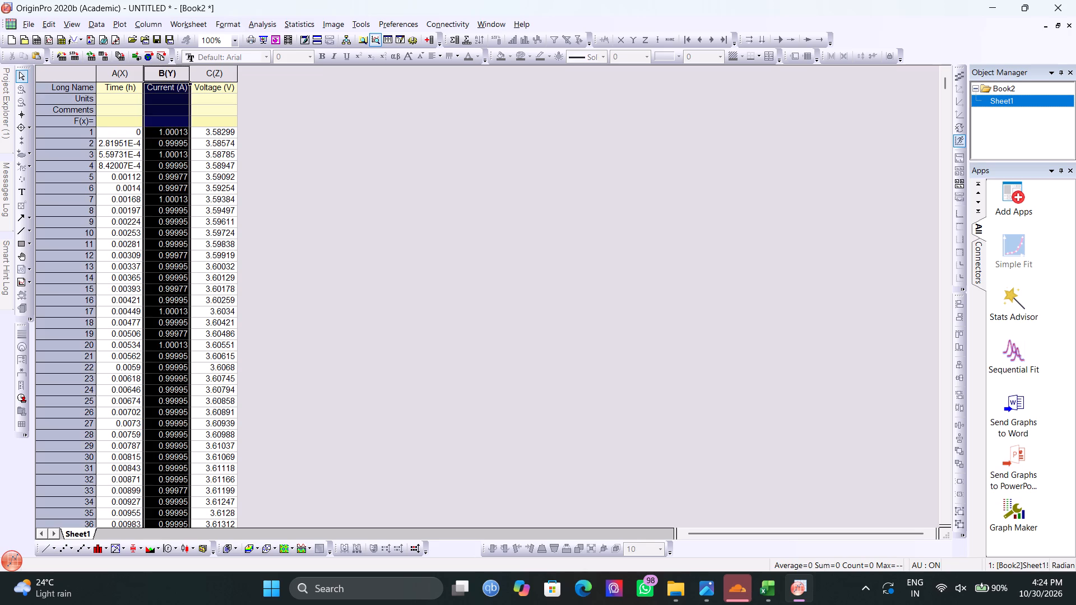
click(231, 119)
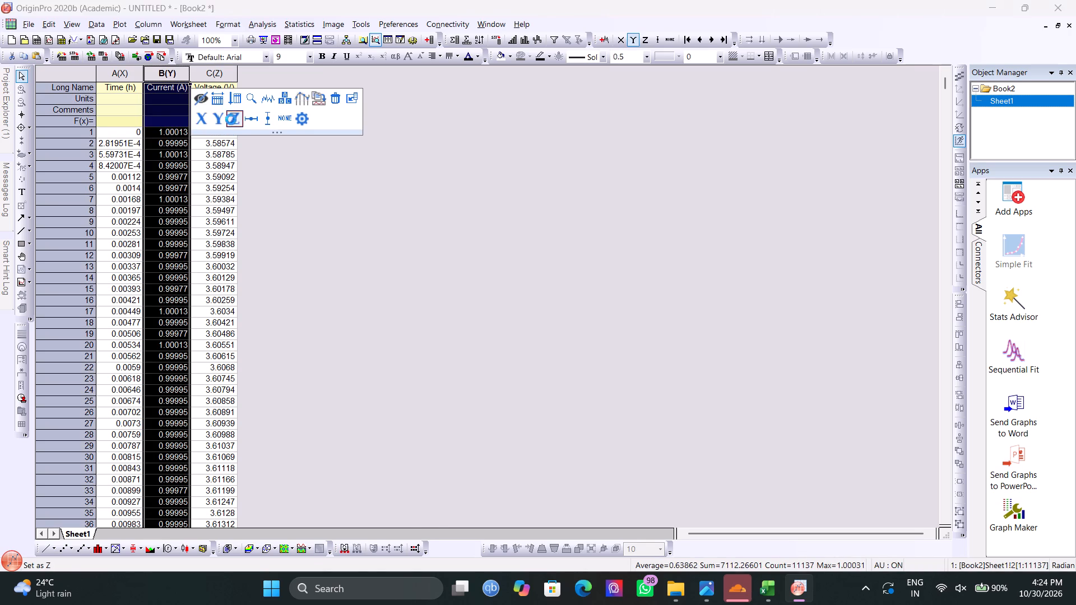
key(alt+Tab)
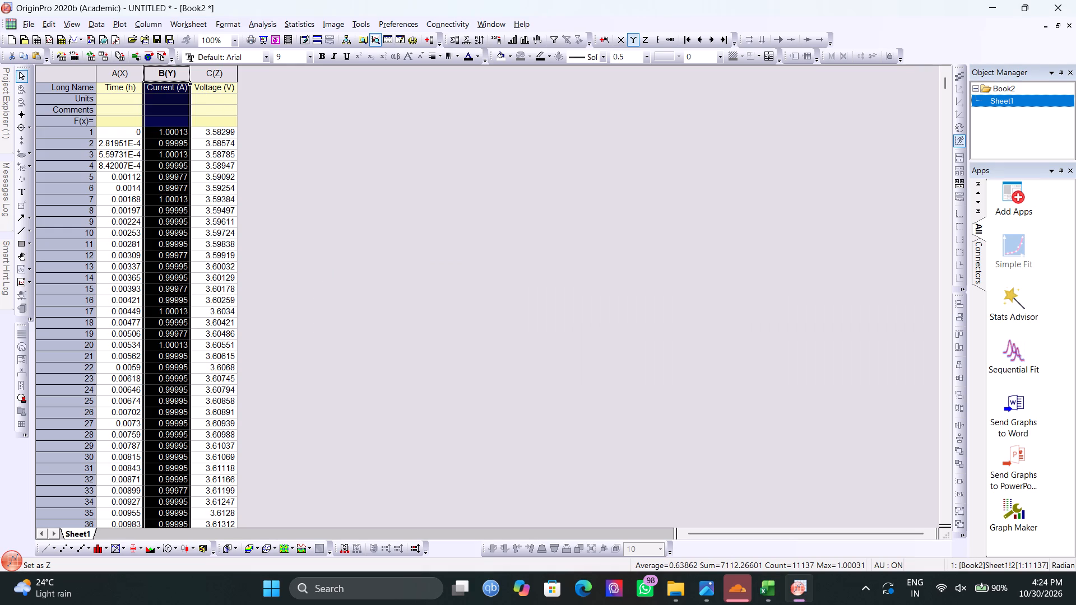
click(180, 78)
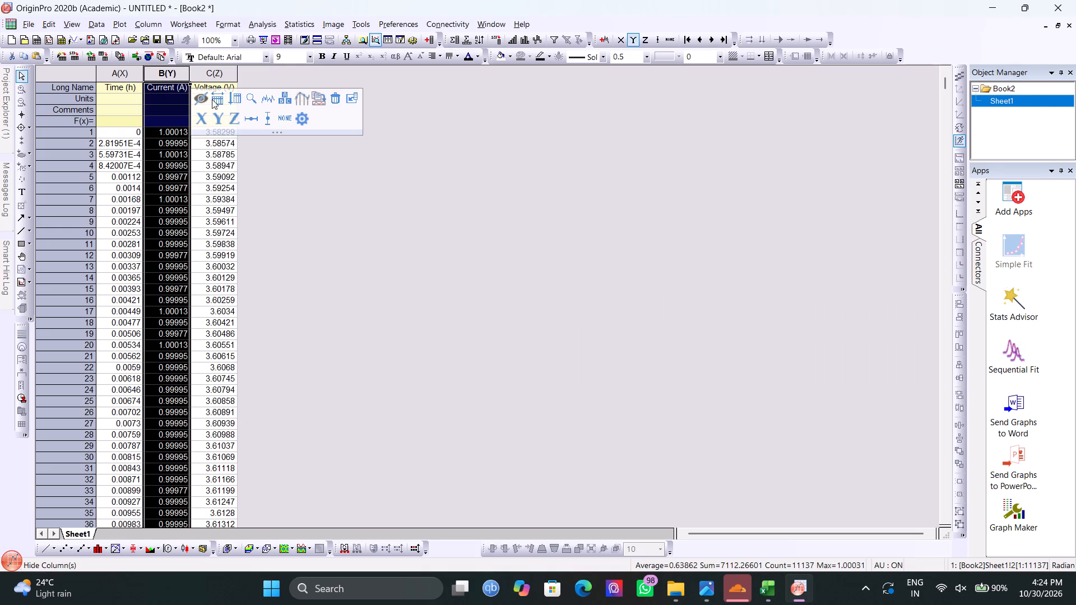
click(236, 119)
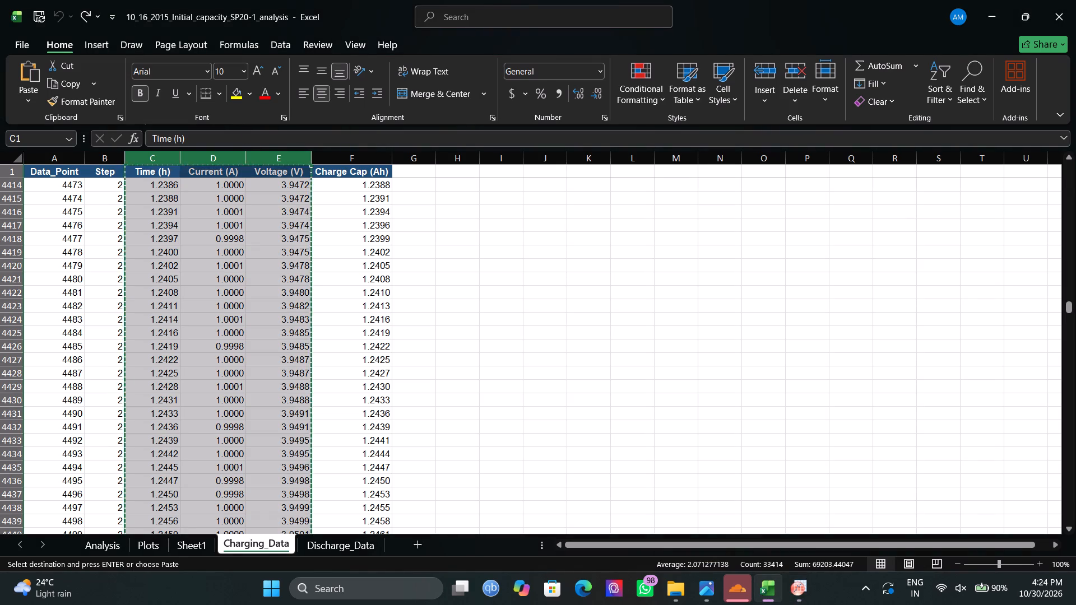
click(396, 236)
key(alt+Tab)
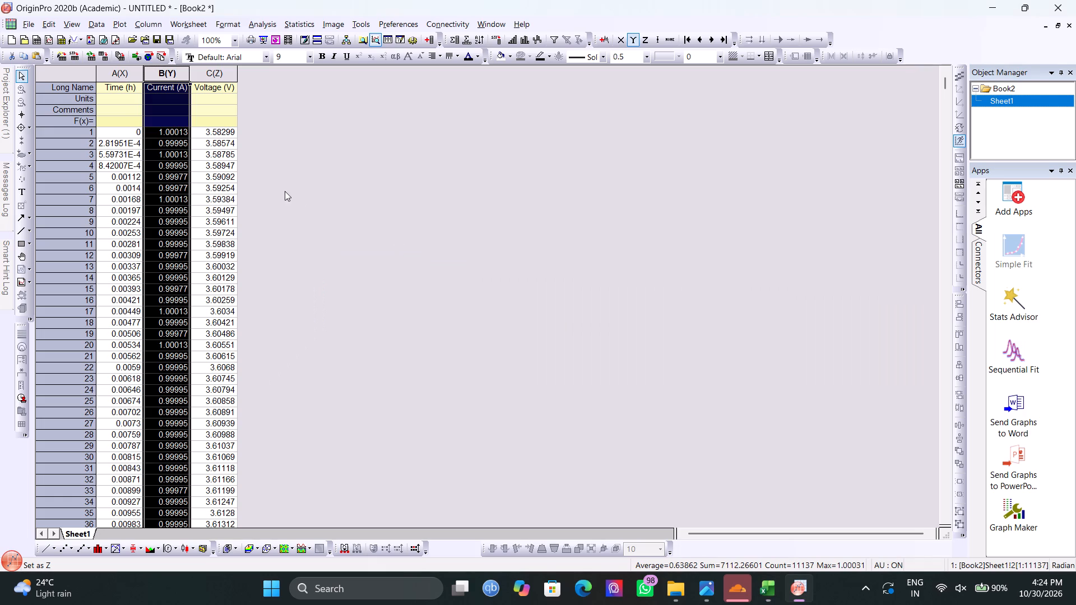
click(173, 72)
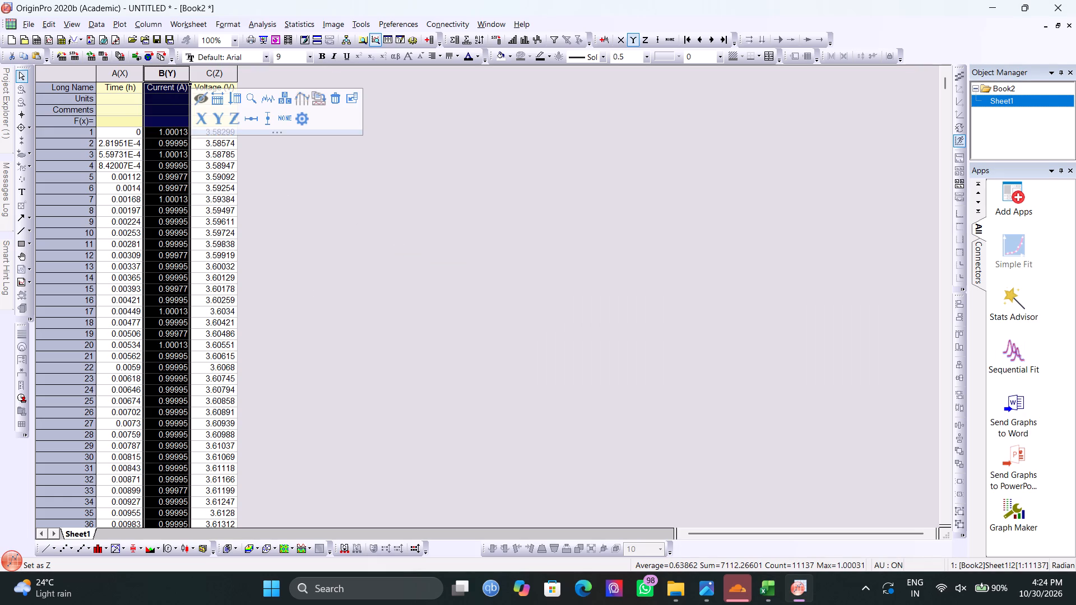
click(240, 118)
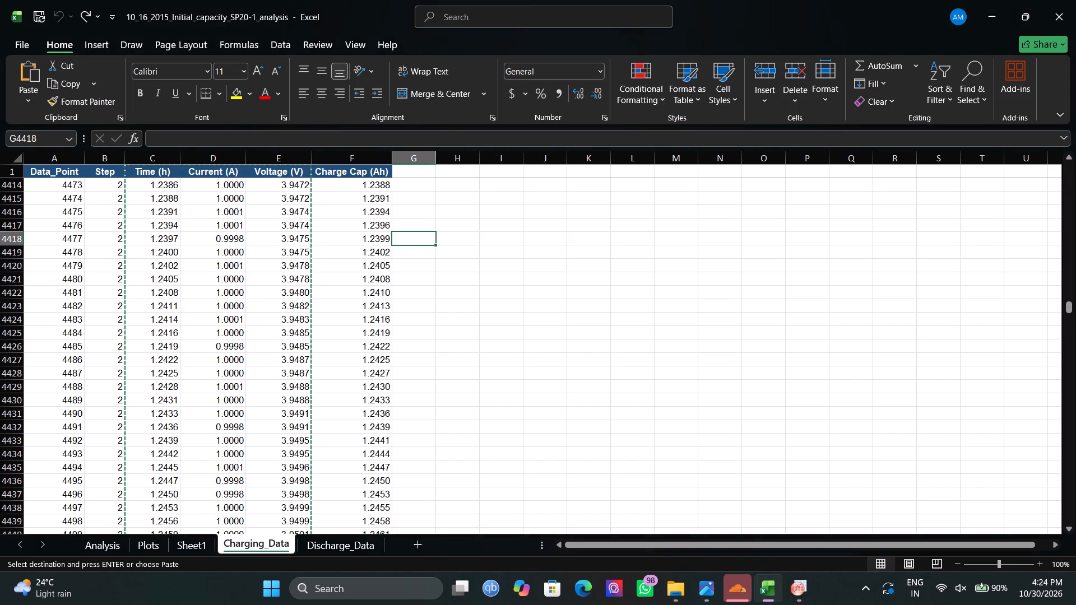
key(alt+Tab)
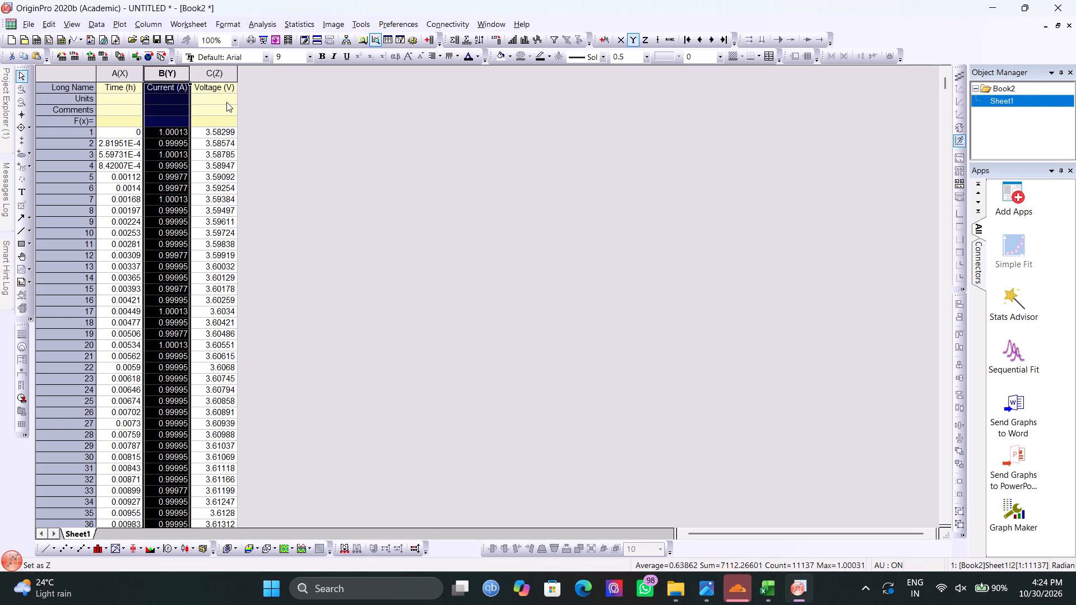
Designate the Voltage (V) column of the charging worksheet as Y.
click(214, 76)
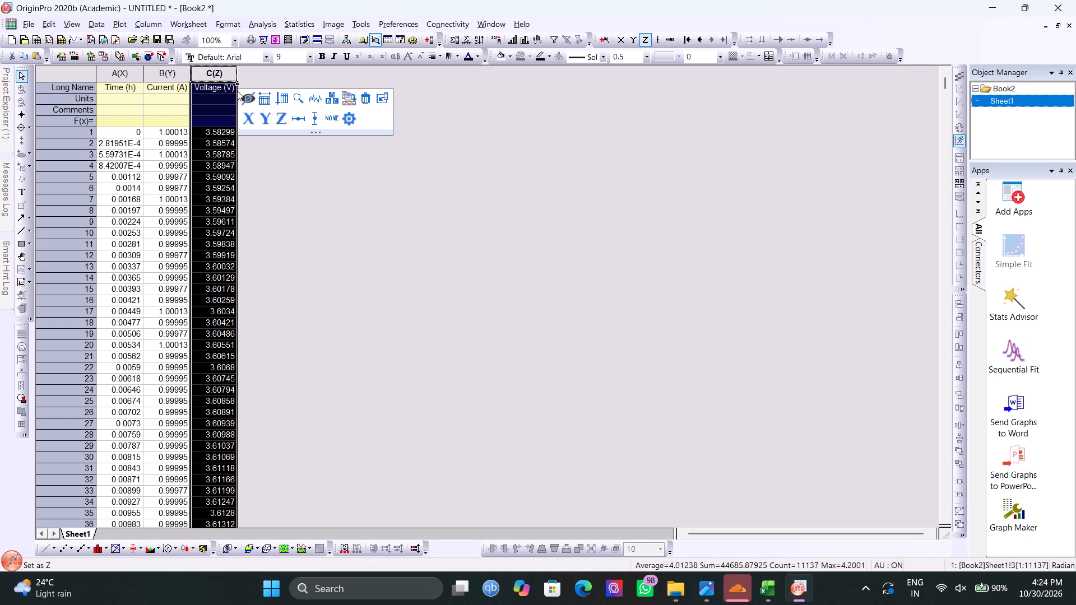
click(266, 115)
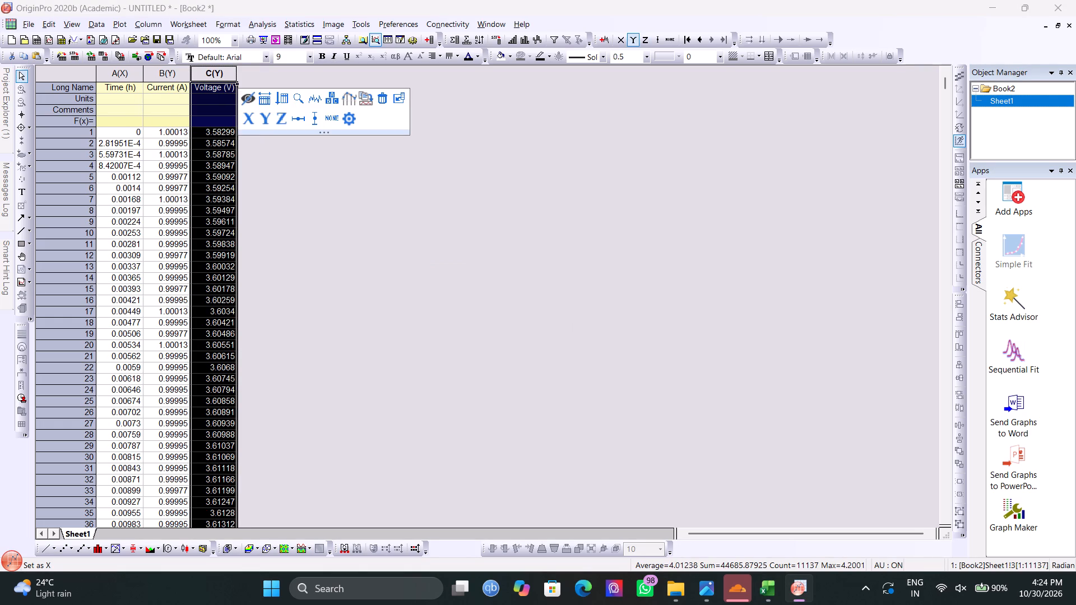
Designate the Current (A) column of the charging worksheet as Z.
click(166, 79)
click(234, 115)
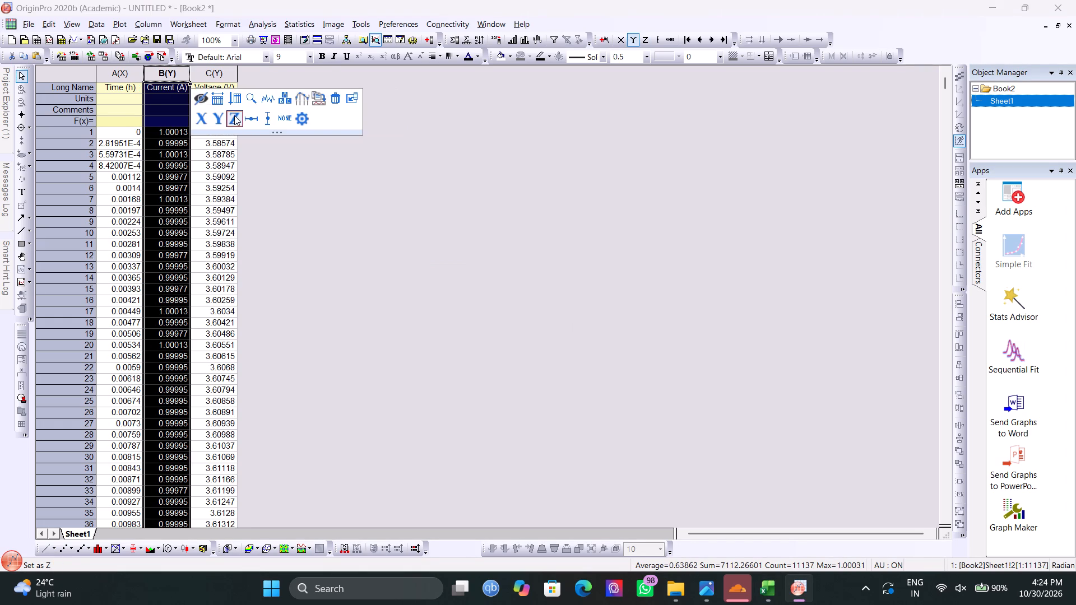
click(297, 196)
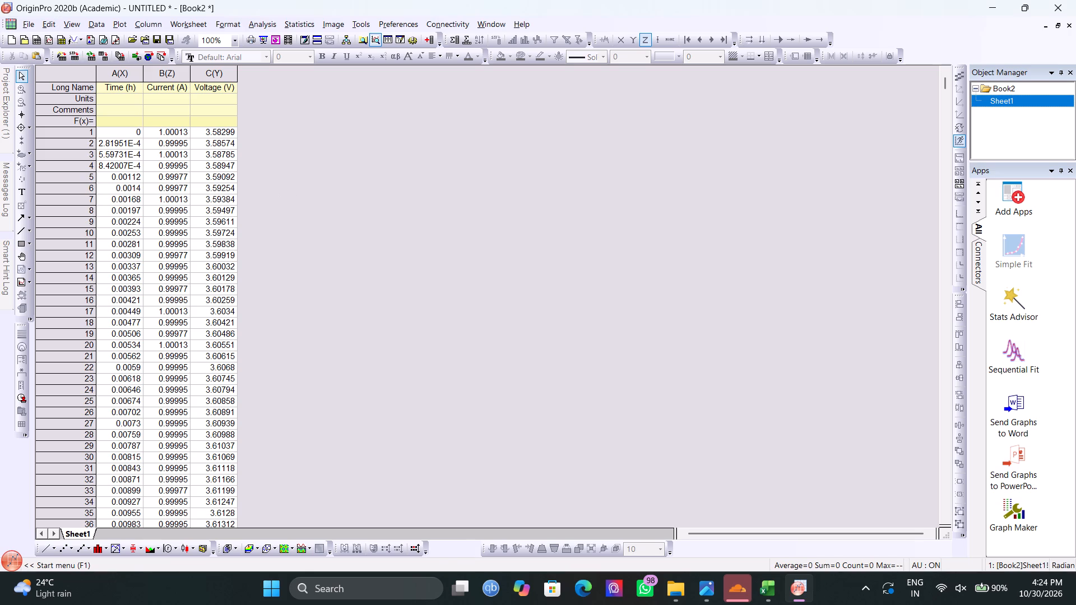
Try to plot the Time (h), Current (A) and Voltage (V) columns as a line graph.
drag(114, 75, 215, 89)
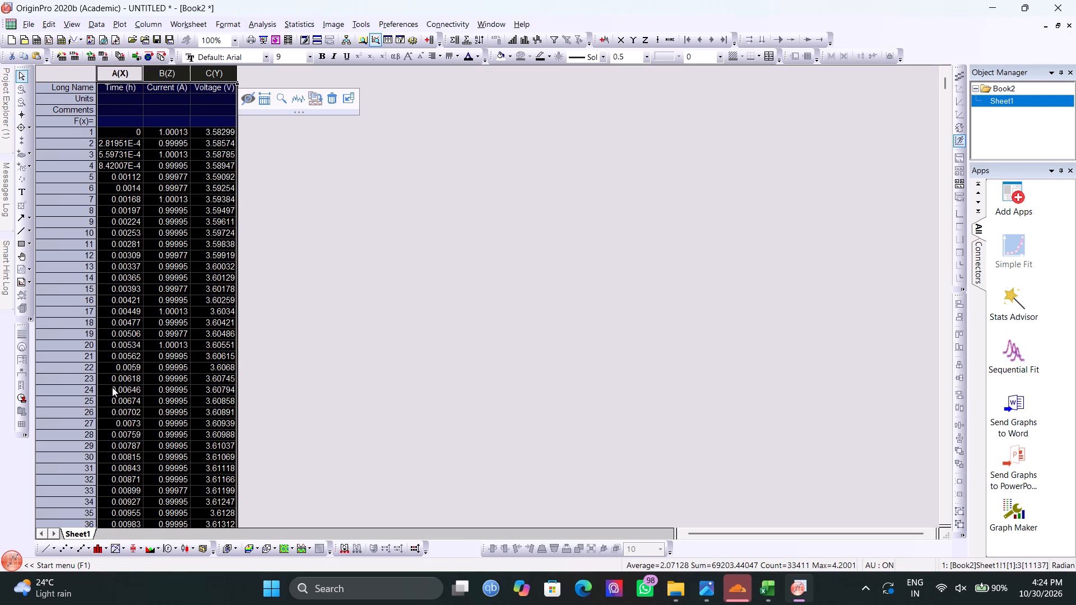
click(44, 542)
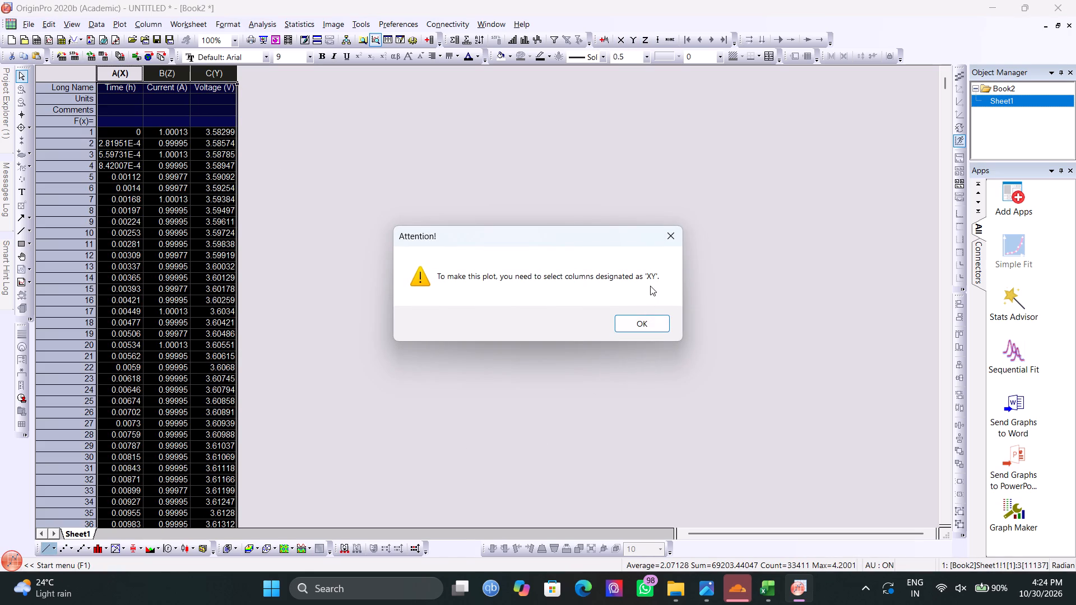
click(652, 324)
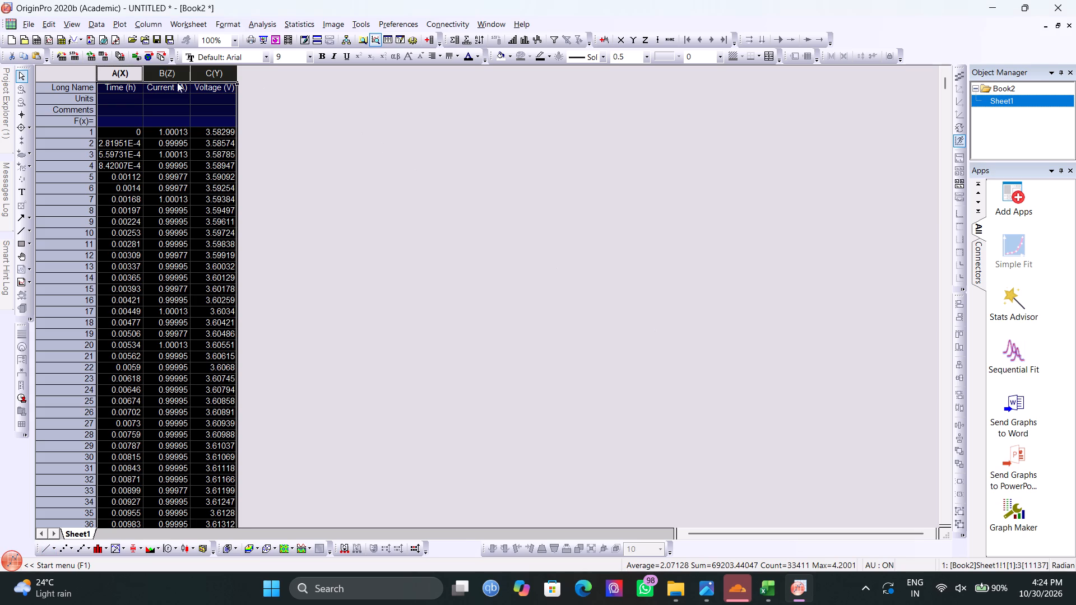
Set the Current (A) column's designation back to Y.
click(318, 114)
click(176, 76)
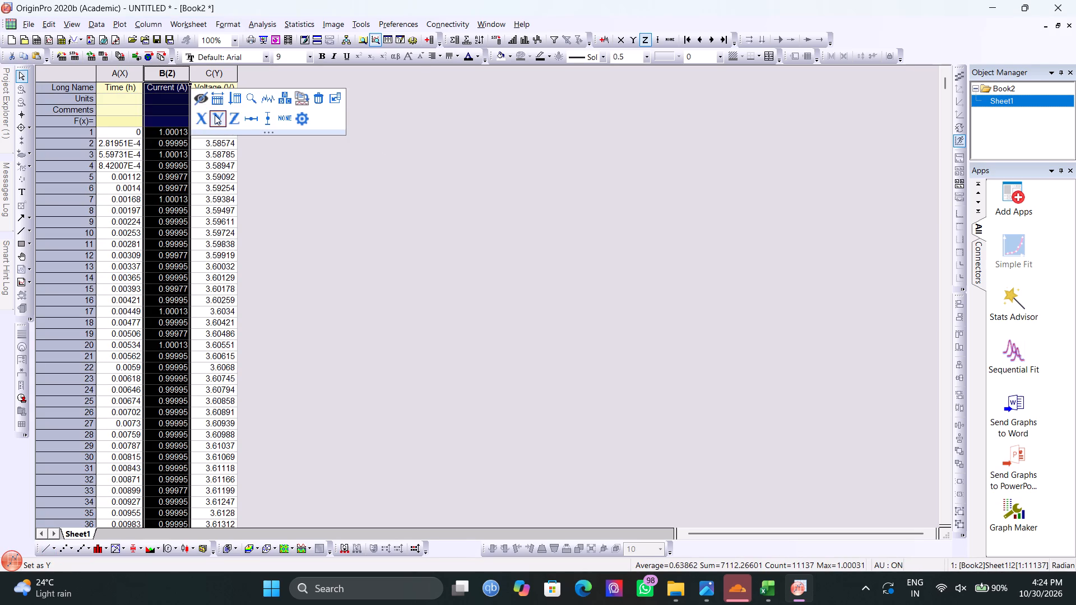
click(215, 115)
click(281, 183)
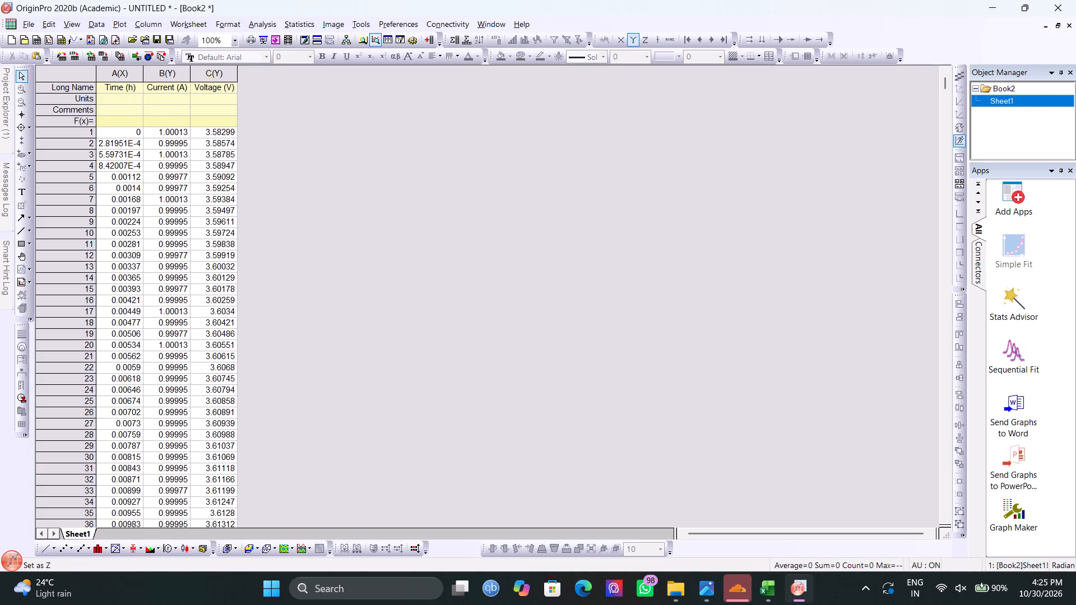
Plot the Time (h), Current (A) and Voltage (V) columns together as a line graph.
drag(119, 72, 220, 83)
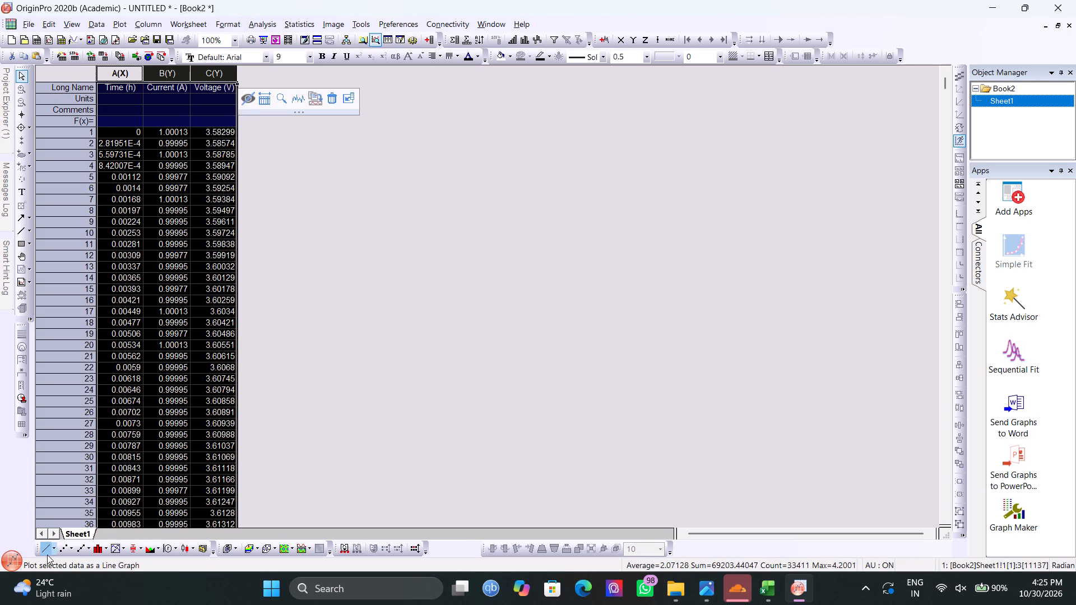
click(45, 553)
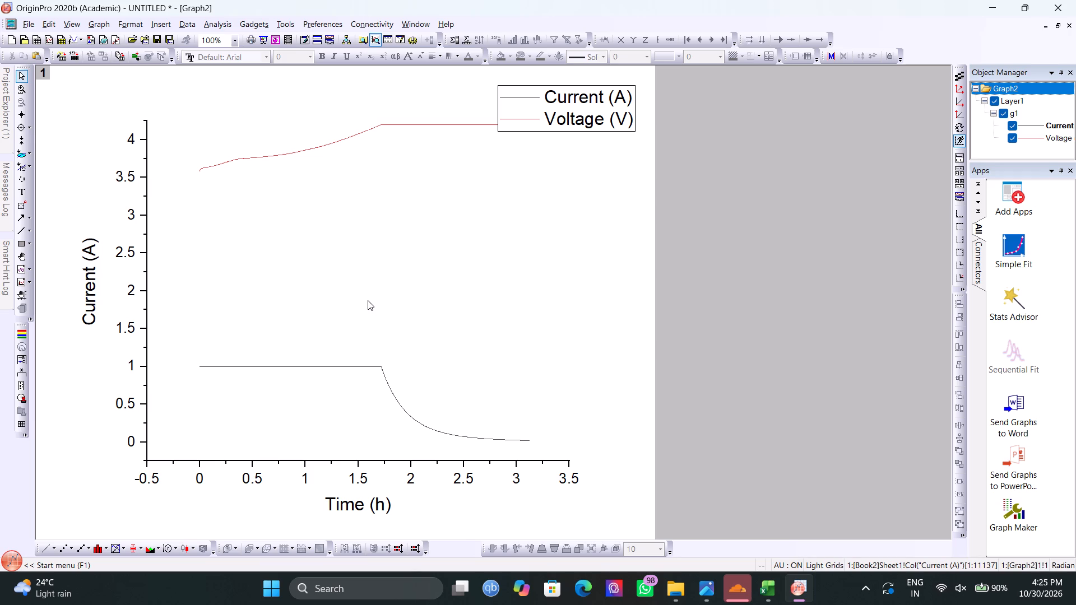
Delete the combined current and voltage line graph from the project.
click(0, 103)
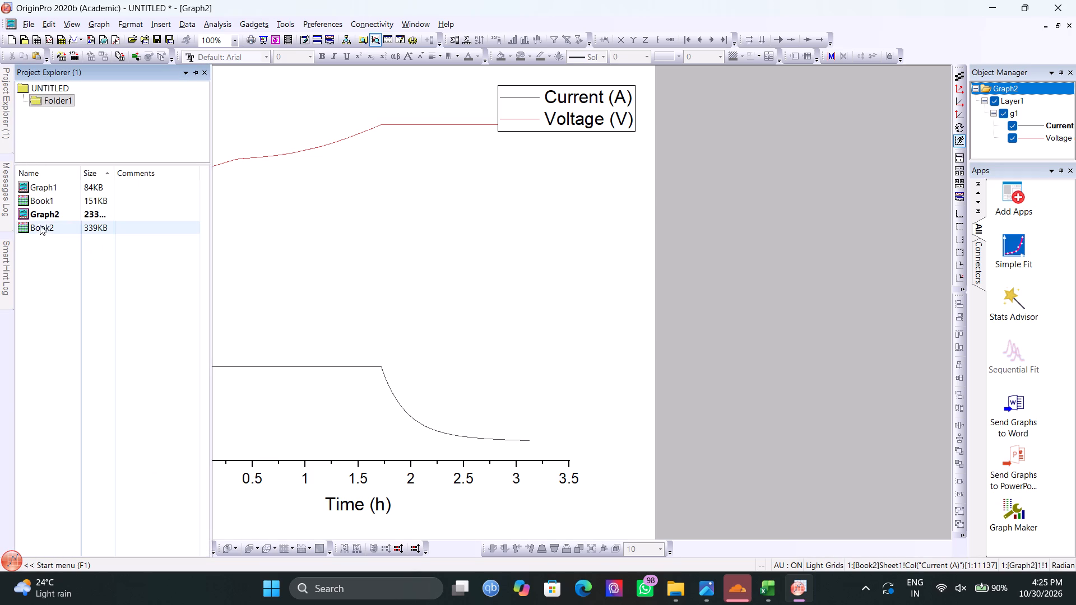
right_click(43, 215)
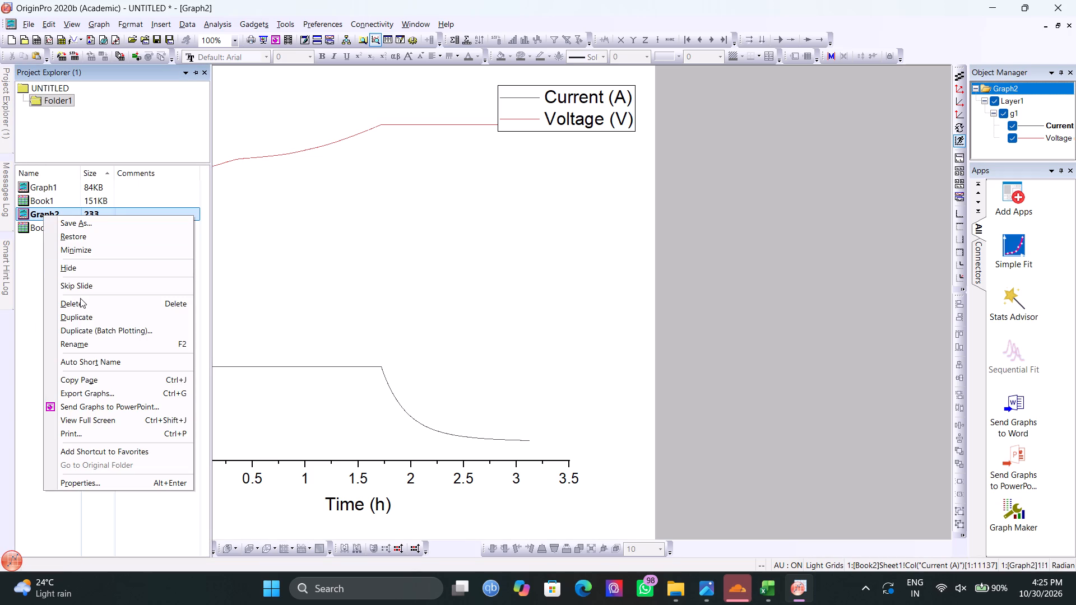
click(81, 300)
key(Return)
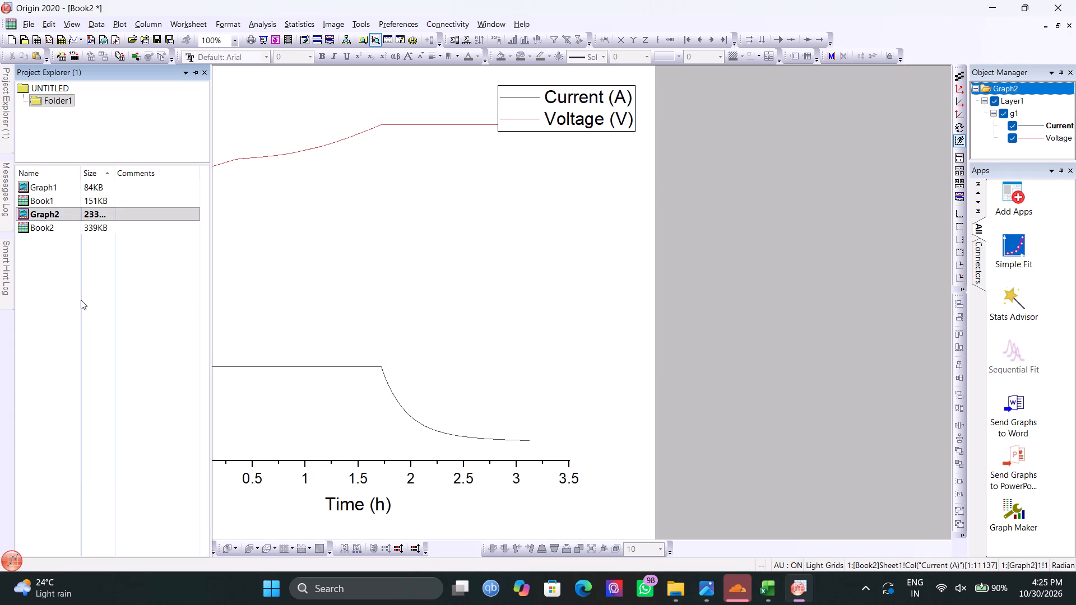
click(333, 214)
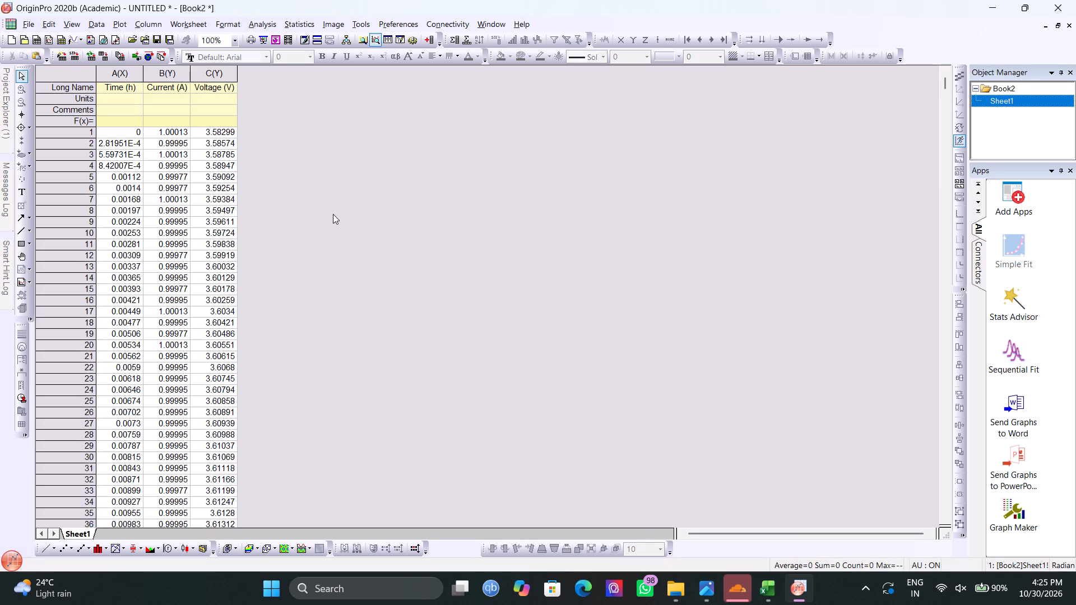
Plot only the Time (h) and Current (A) columns of the charging worksheet as a line graph.
drag(119, 71, 156, 75)
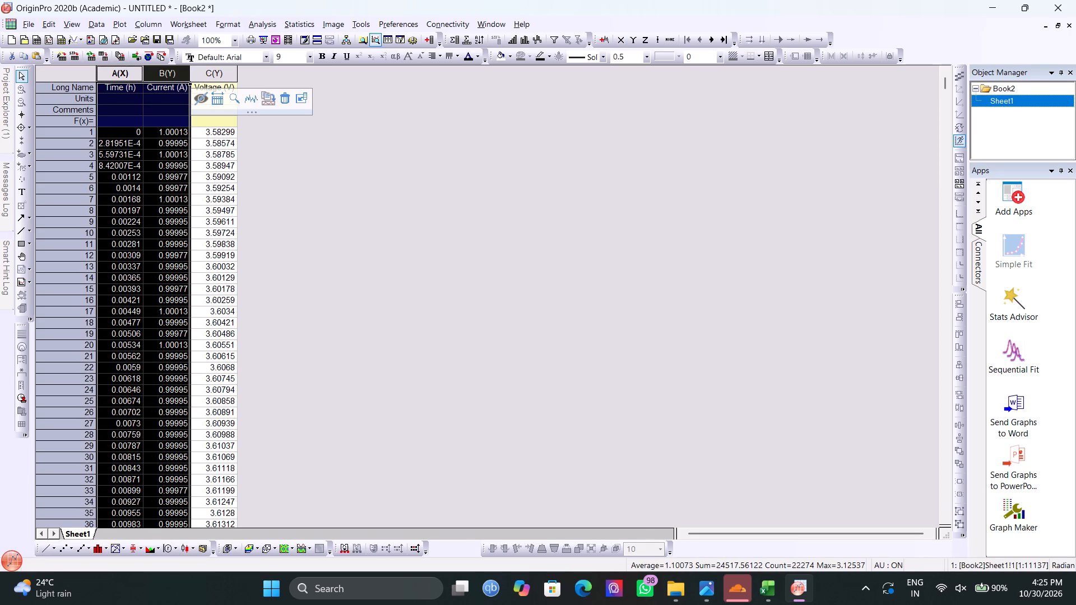
click(43, 544)
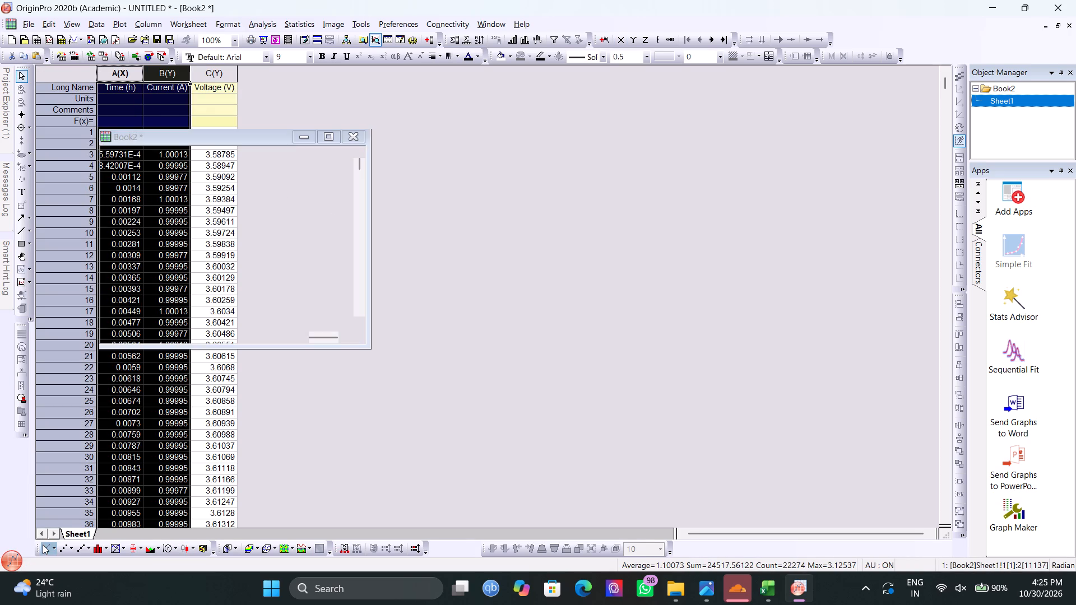
Switch to Excel and examine the Initial Full Charge (CC-CV) reference picture on the Plots sheet.
key(alt+Tab)
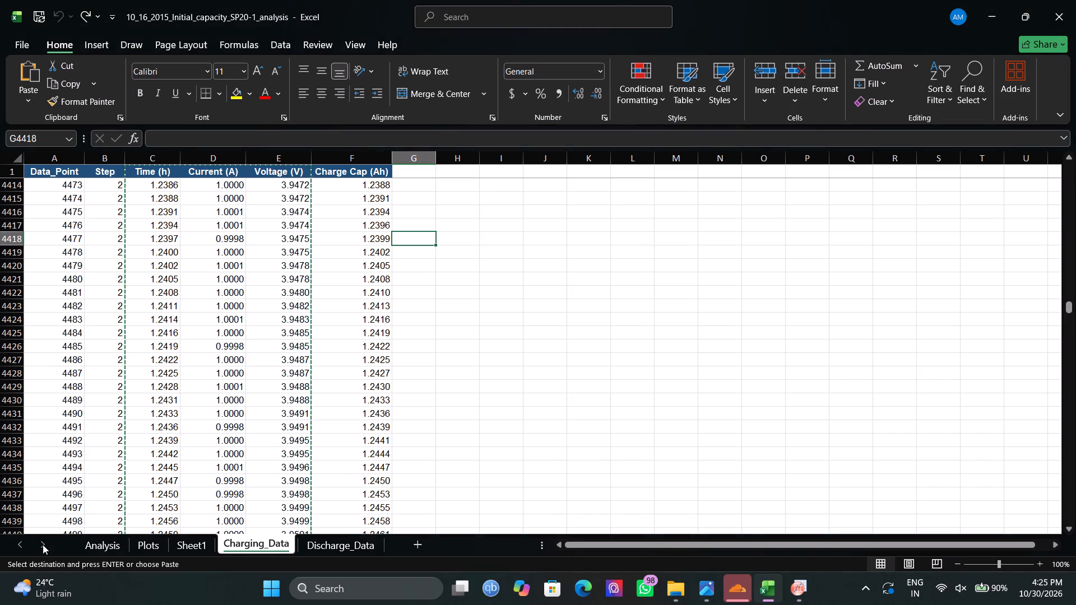
key(alt+Tab)
key(alt+Tab)
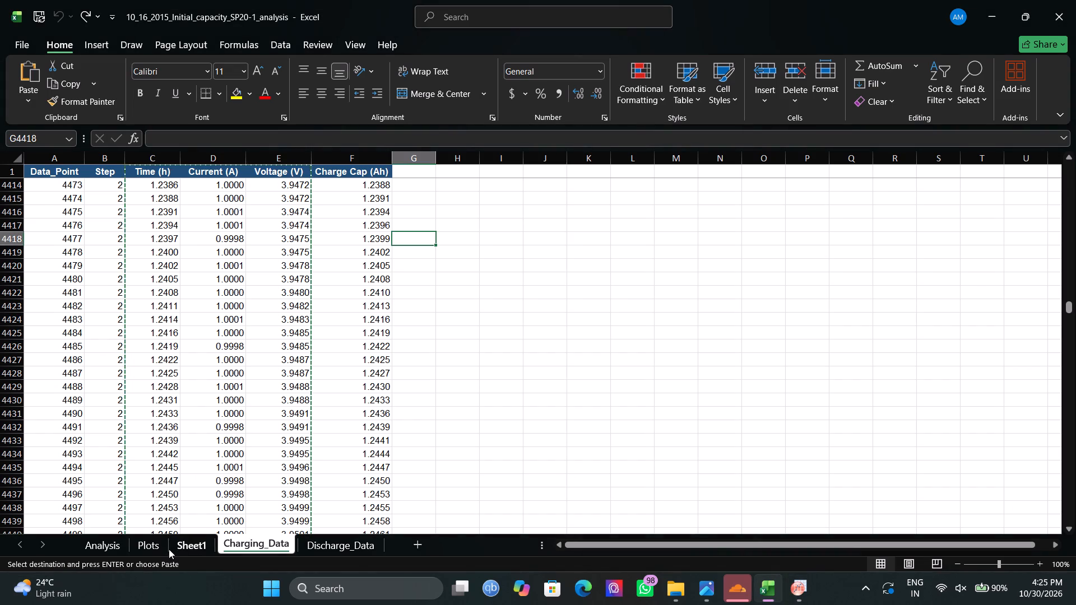
click(158, 546)
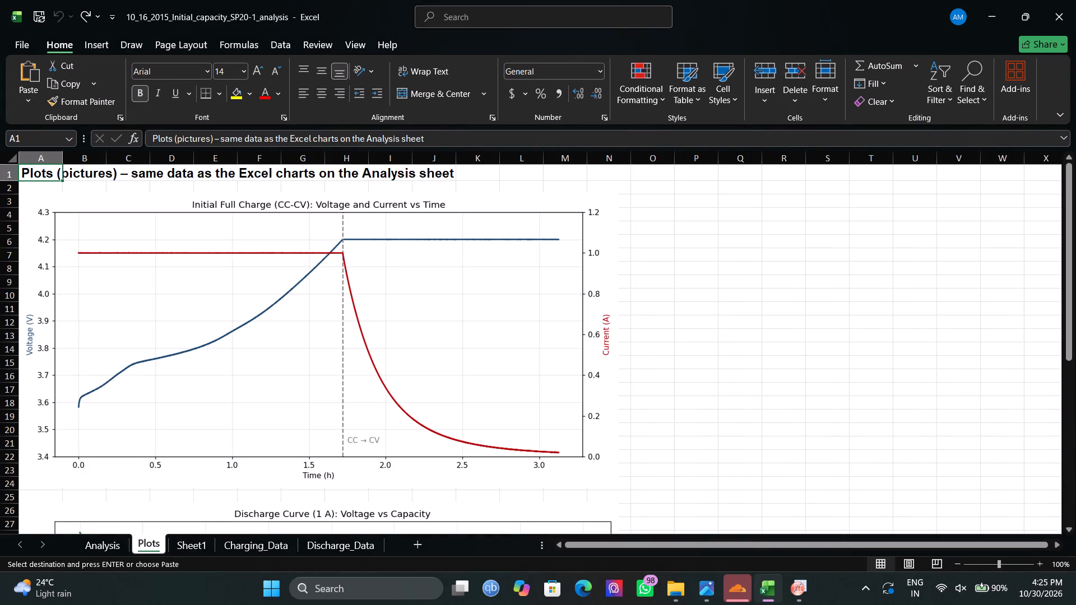
key(alt+Tab)
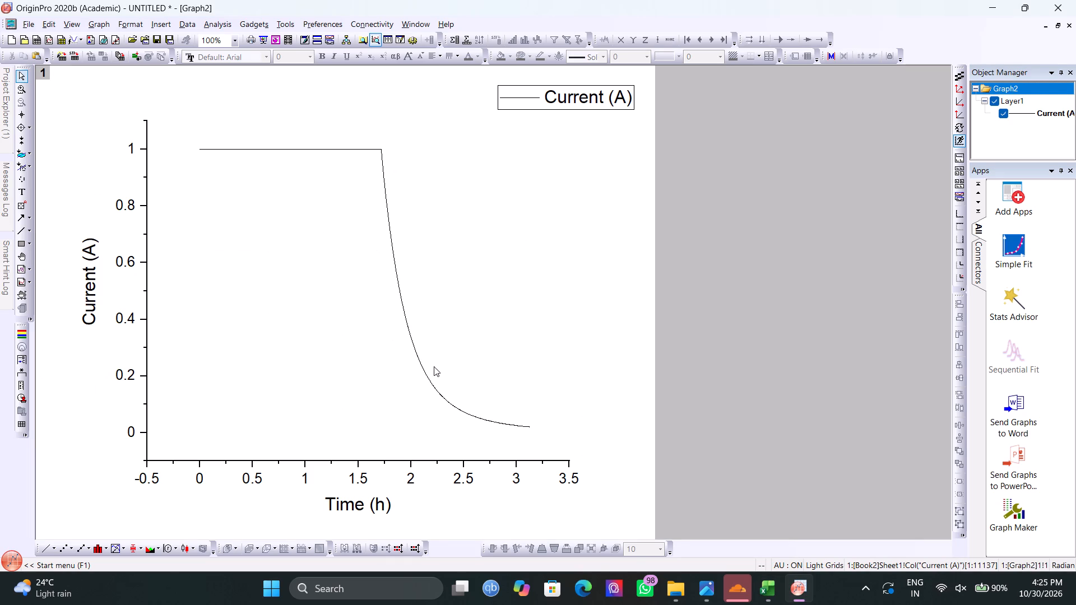
Plot only the Time (h) and Voltage (V) columns of the Book2 charging worksheet as a separate line graph.
click(3, 109)
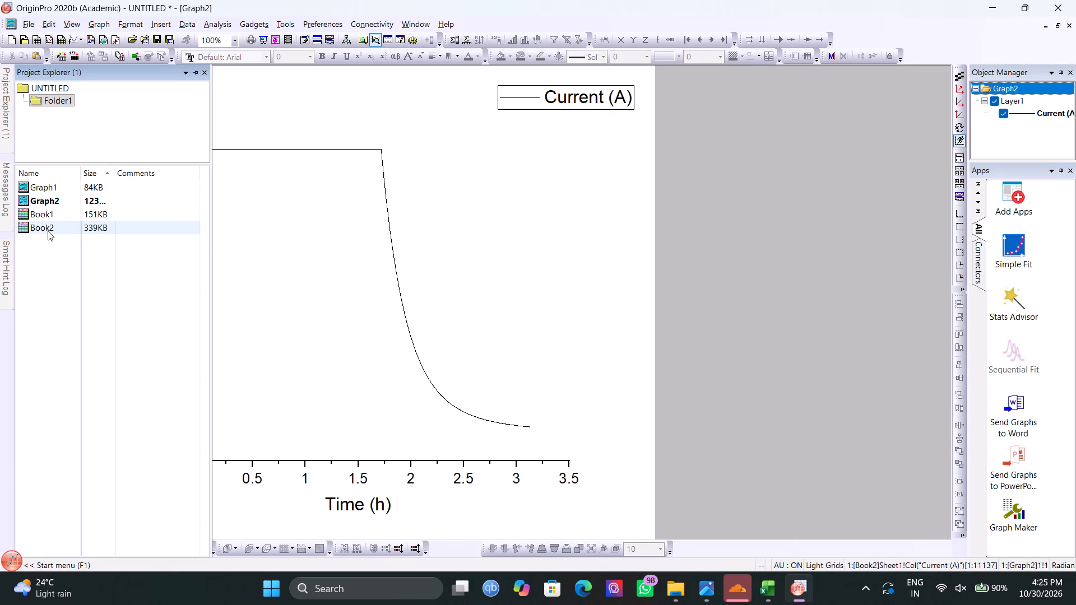
double_click(48, 231)
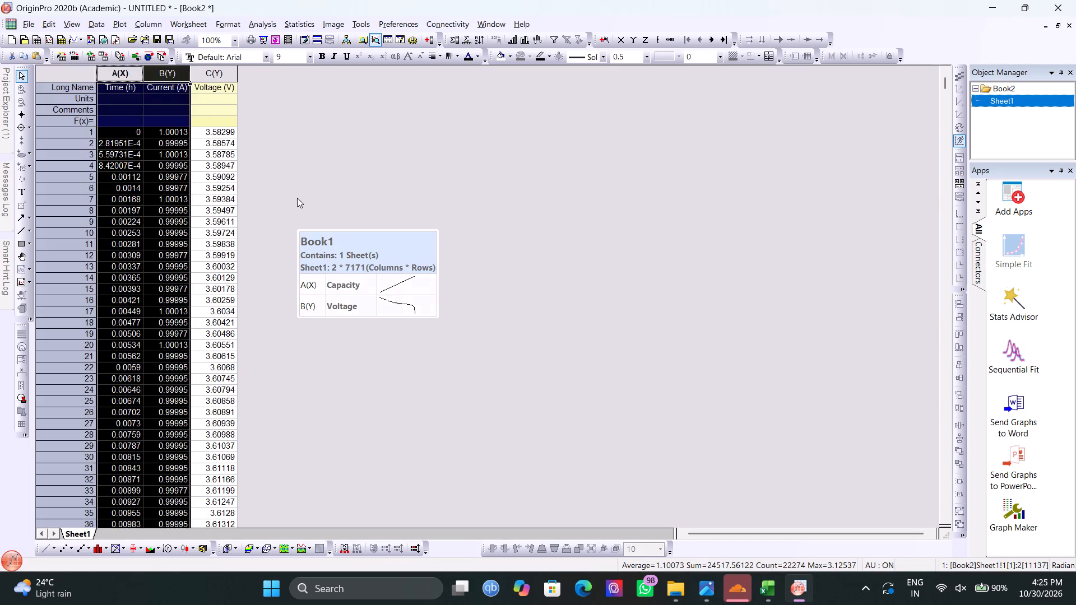
click(297, 198)
click(128, 75)
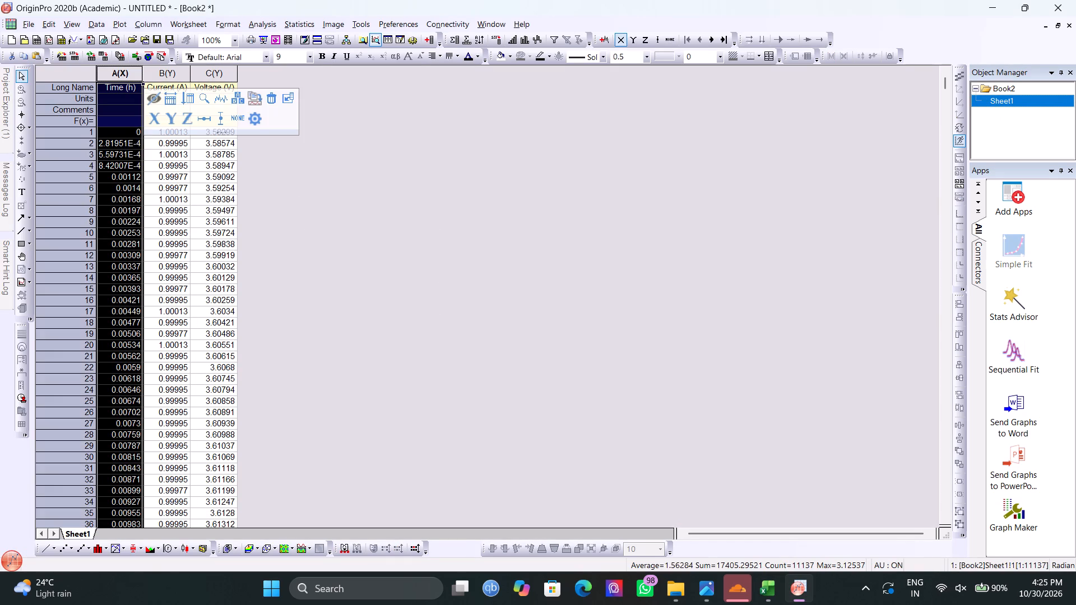
ctrl+click(223, 79)
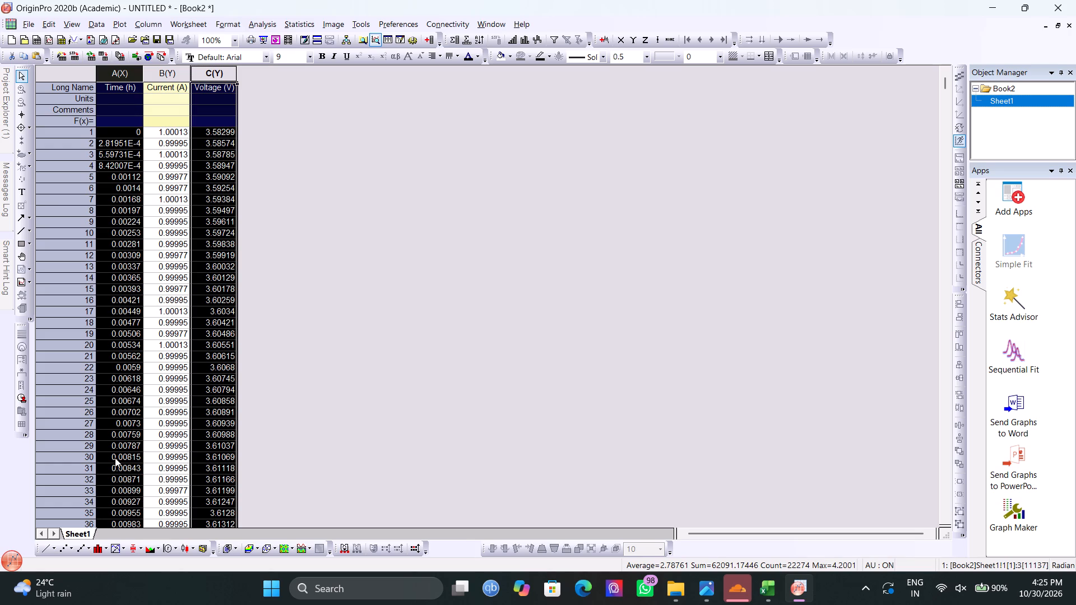
click(41, 547)
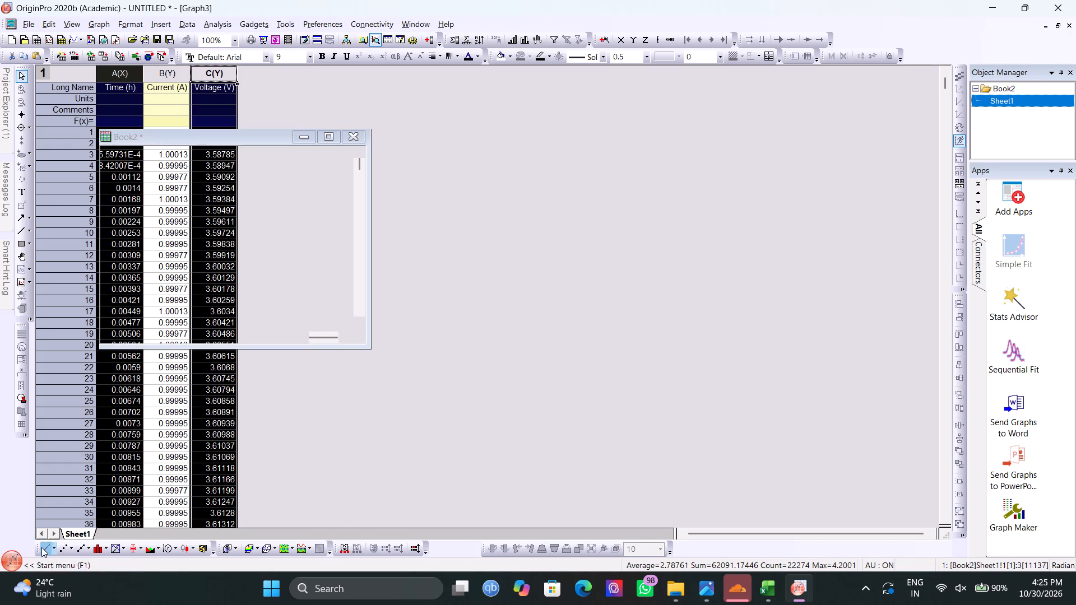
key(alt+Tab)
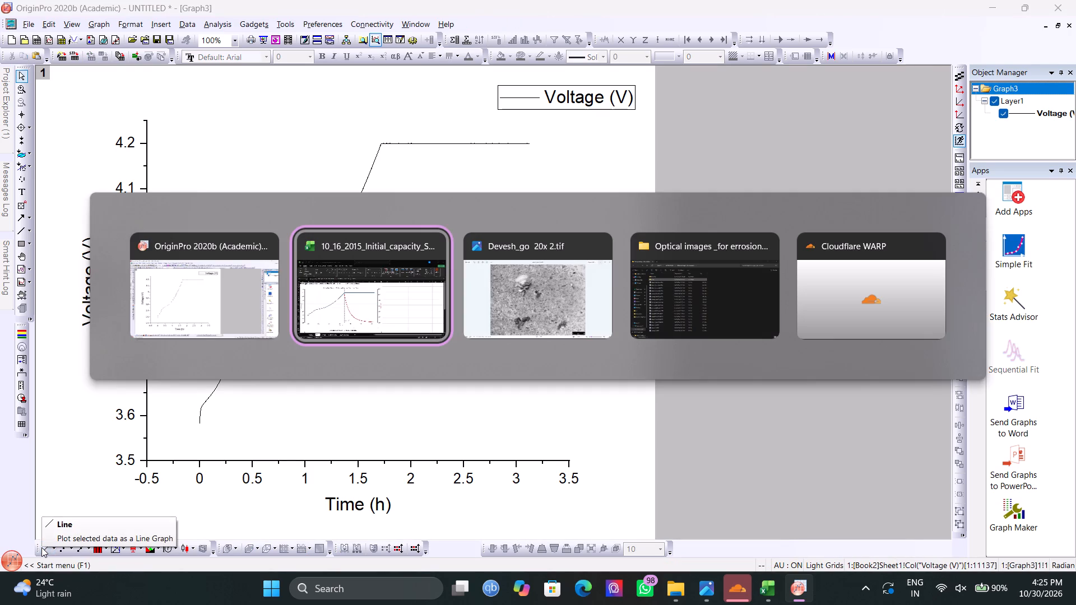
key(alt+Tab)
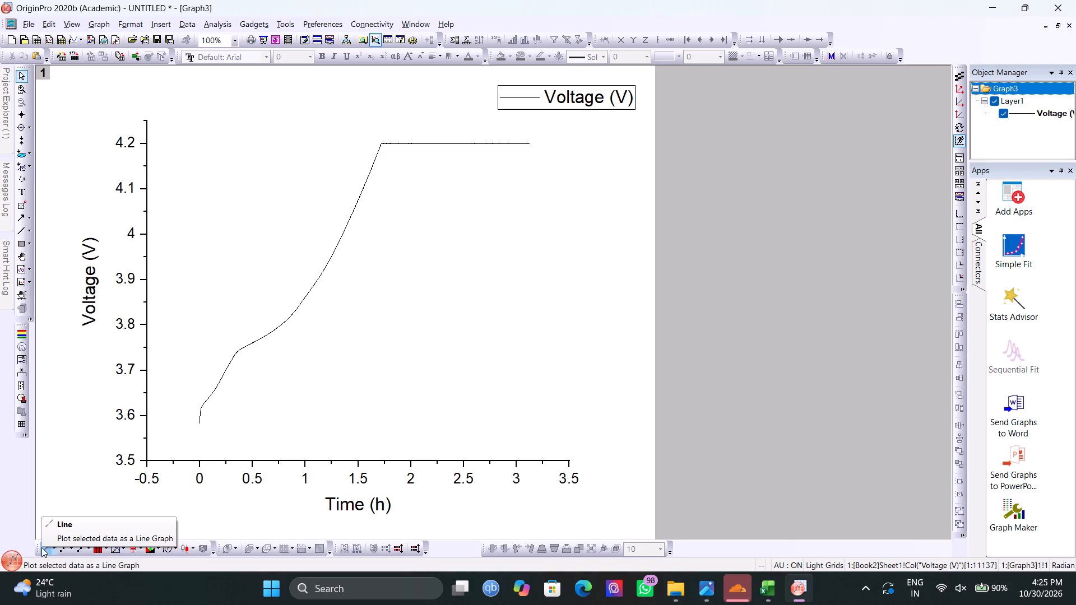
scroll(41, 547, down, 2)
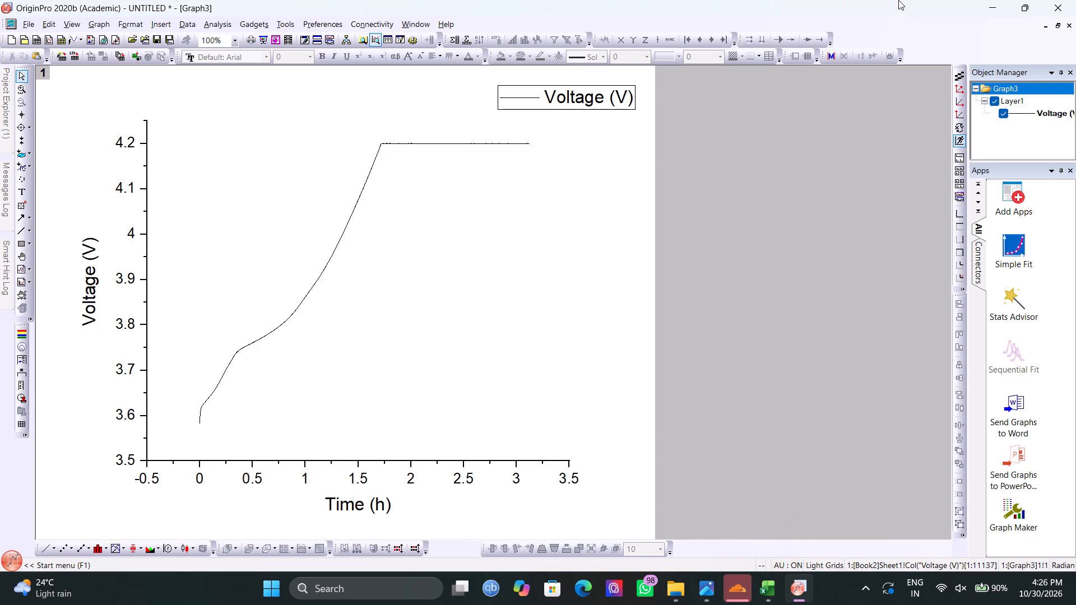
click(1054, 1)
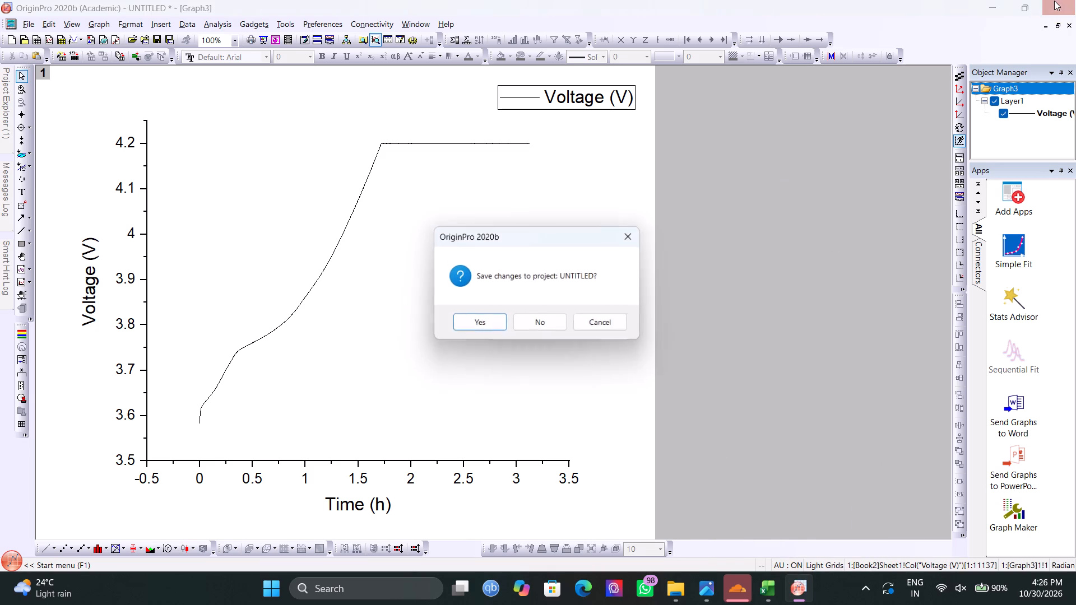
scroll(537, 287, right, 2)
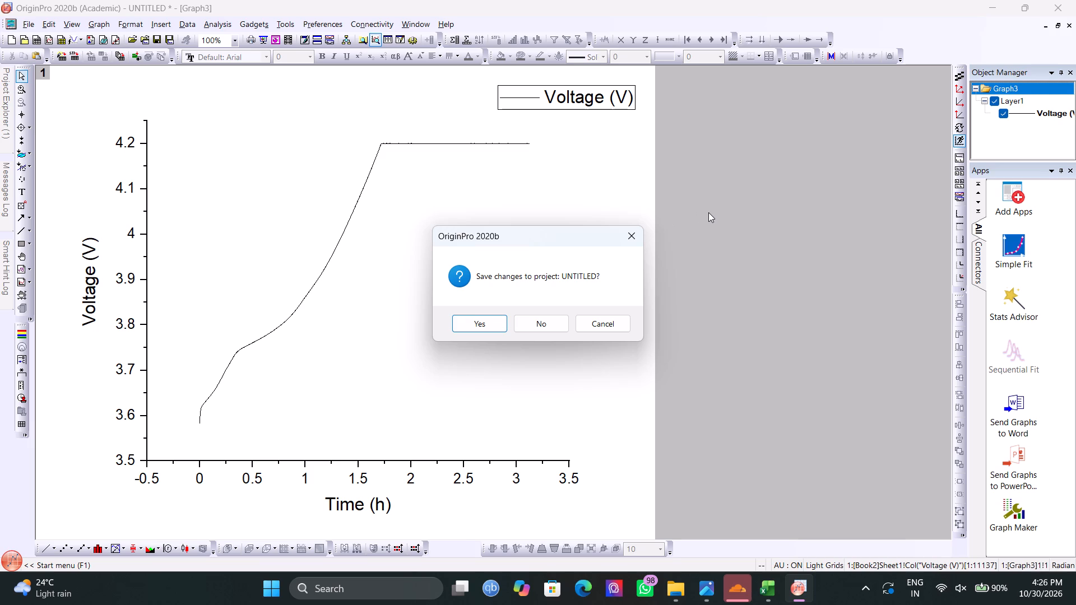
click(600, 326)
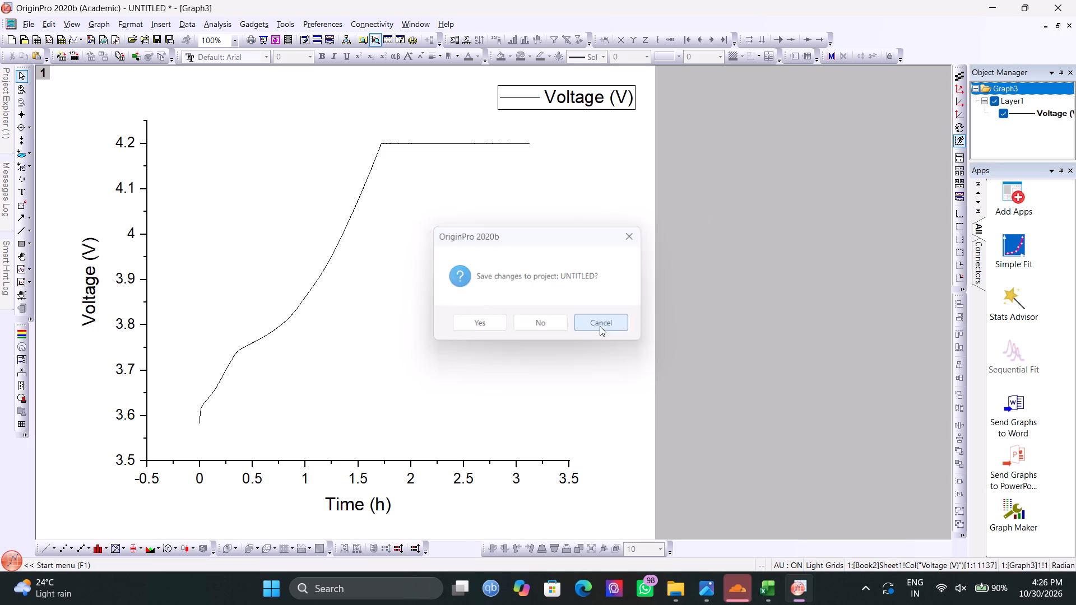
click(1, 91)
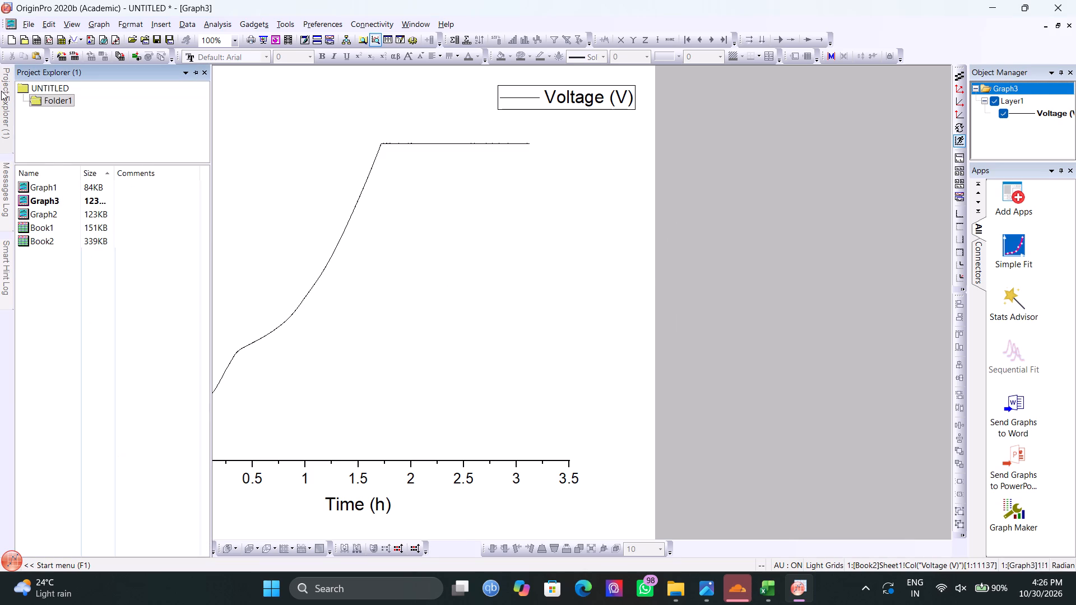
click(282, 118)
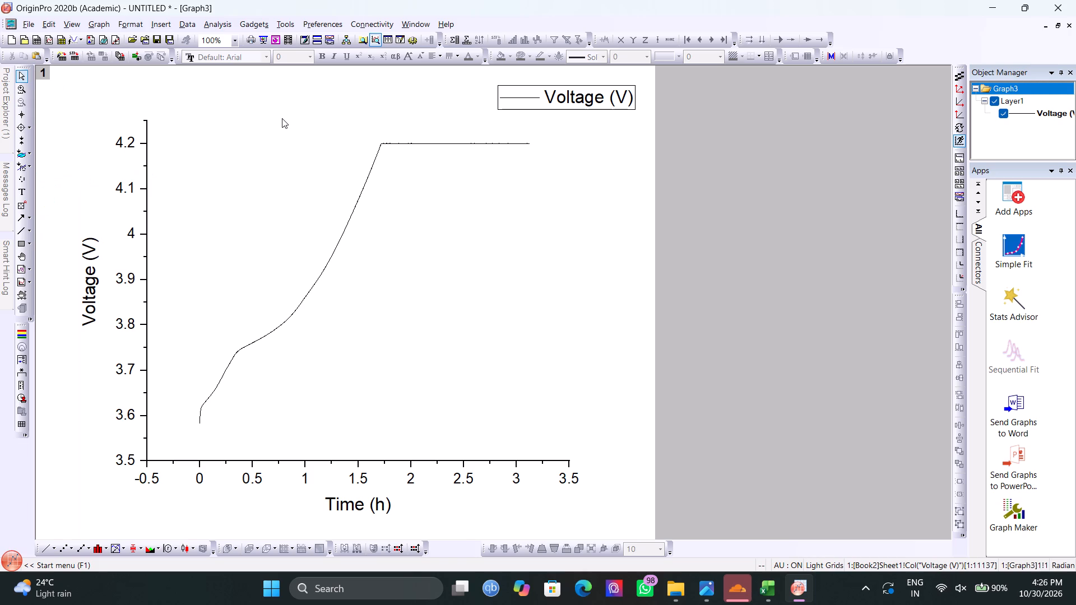
Save the project as Project plots in the Battery folder on the Desktop, as an .opju project file.
key(ctrl+s)
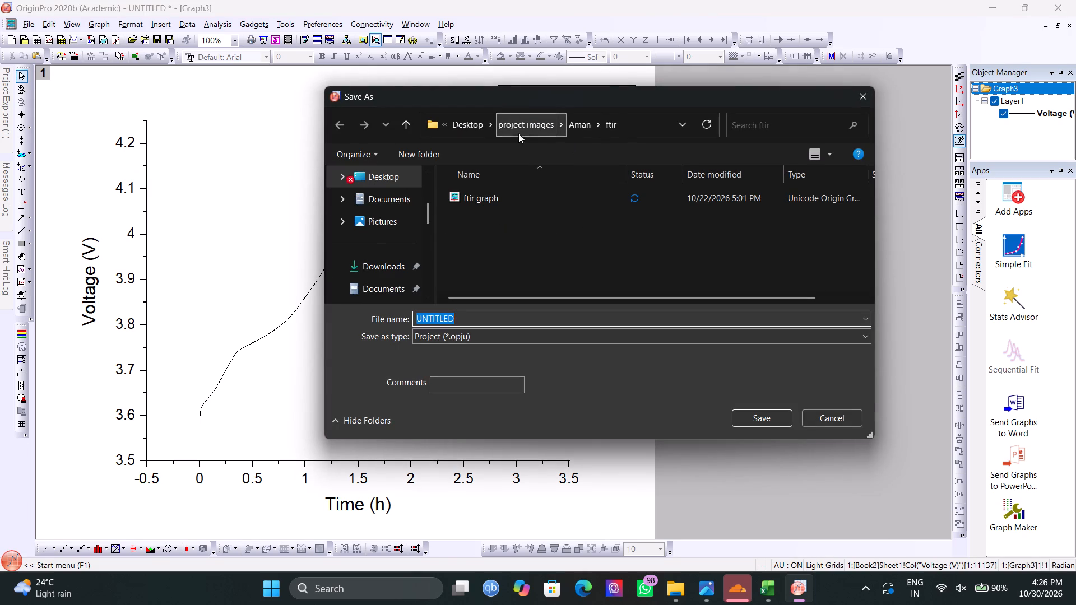
click(477, 121)
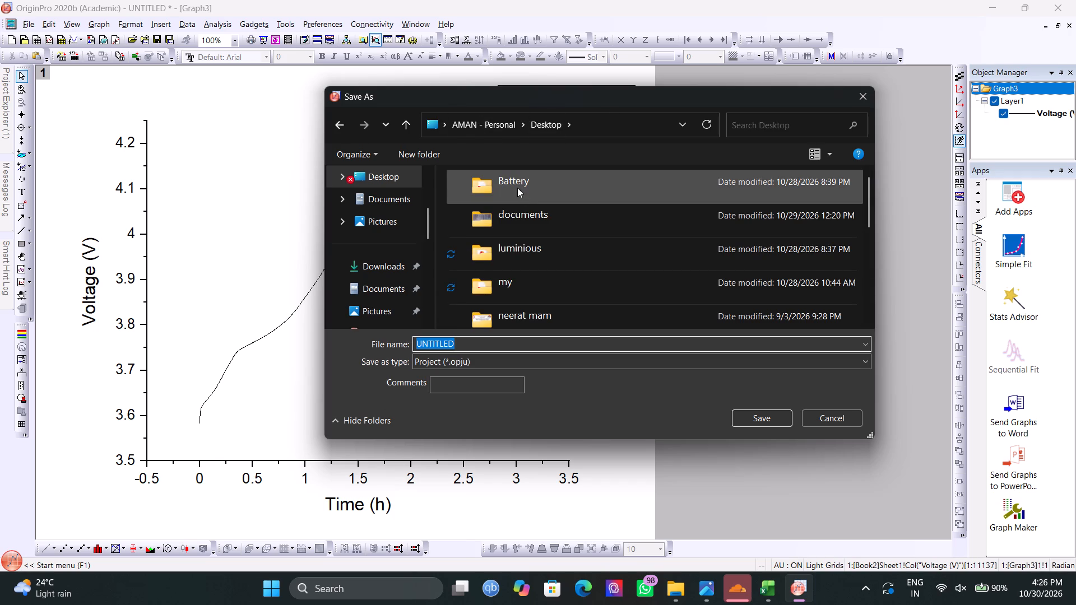
double_click(517, 188)
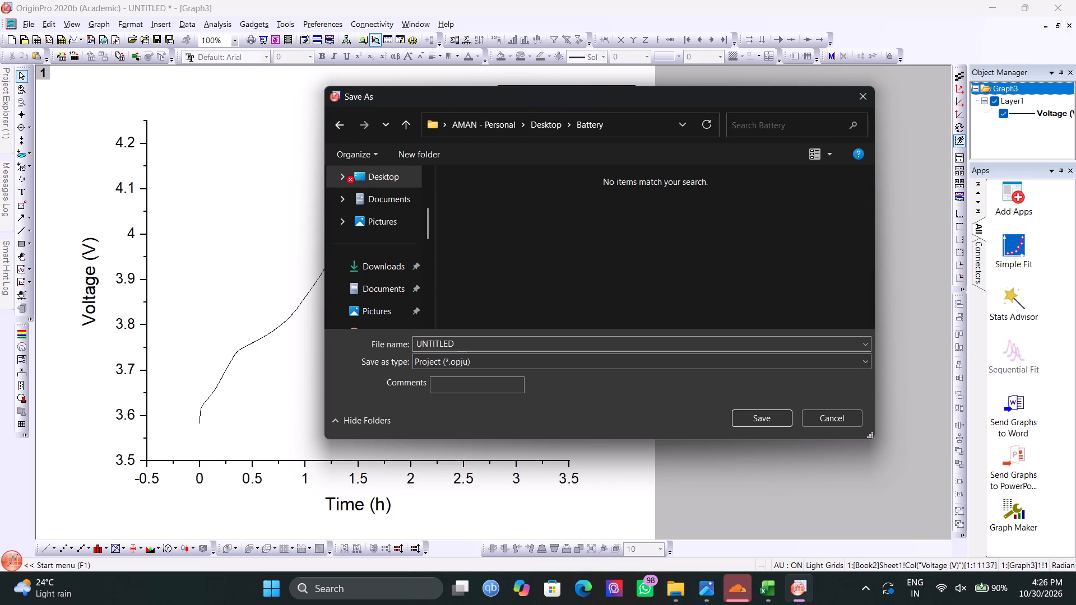
click(466, 340)
drag(466, 340, 430, 334)
key(shift+p)
text(roject)
key(BackSpace)
key(BackSpace)
key(BackSpace)
key(BackSpace)
key(BackSpace)
key(BackSpace)
key(BackSpace)
key(BackSpace)
key(BackSpace)
key(BackSpace)
key(BackSpace)
key(BackSpace)
key(BackSpace)
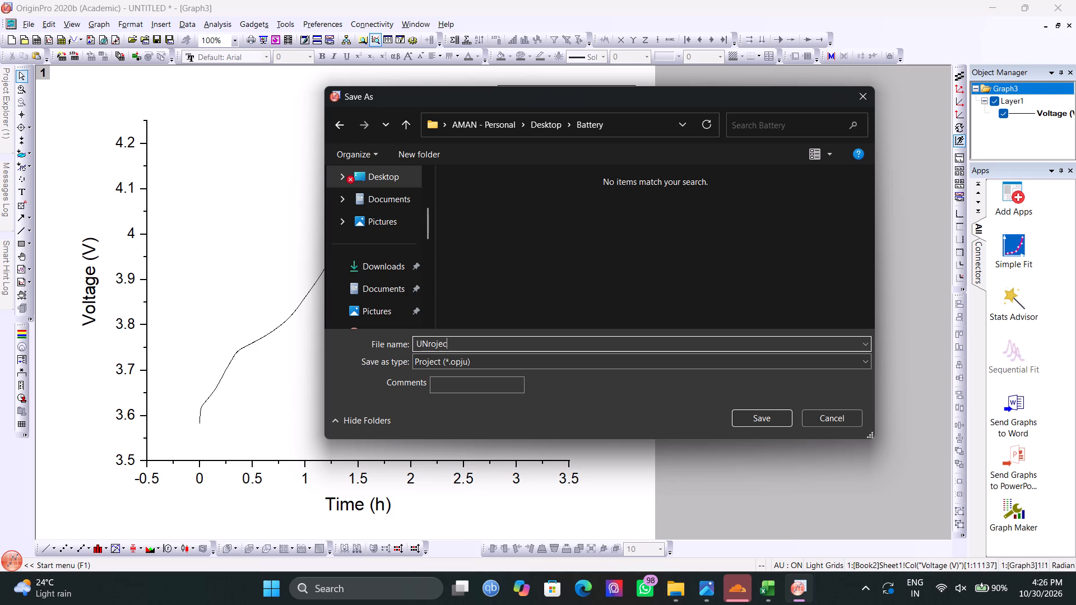
text(Project plots)
key(Return)
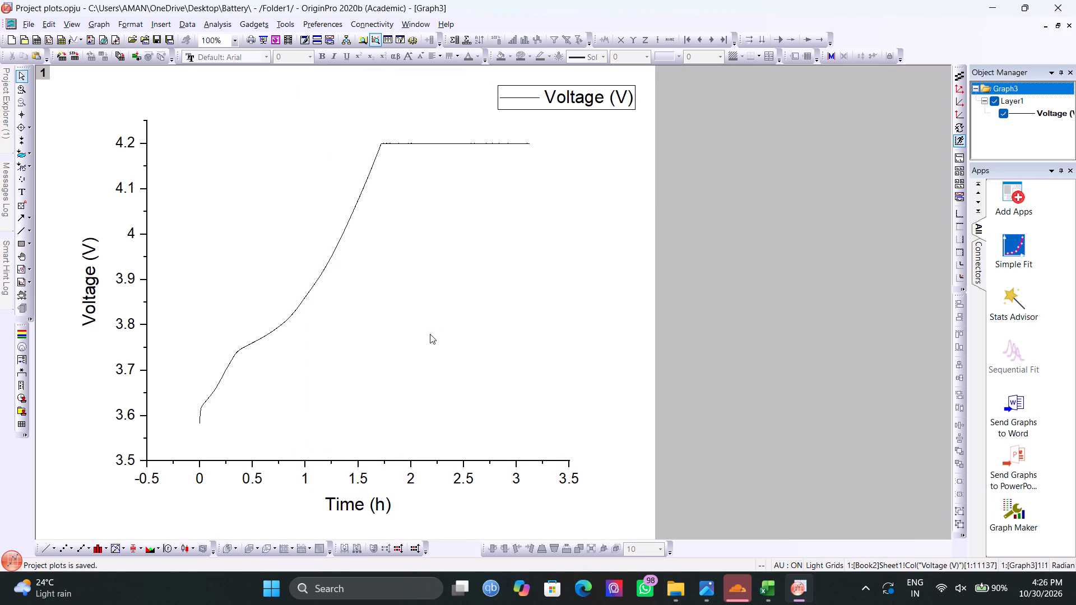